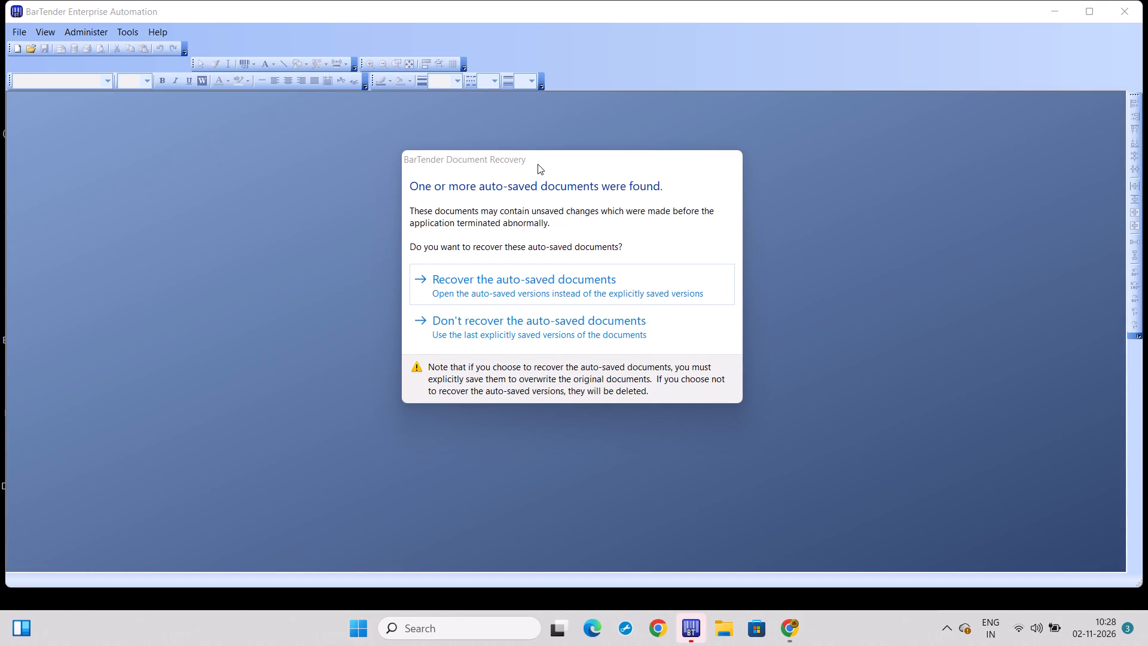
Recover the auto-saved label documents.
click(620, 279)
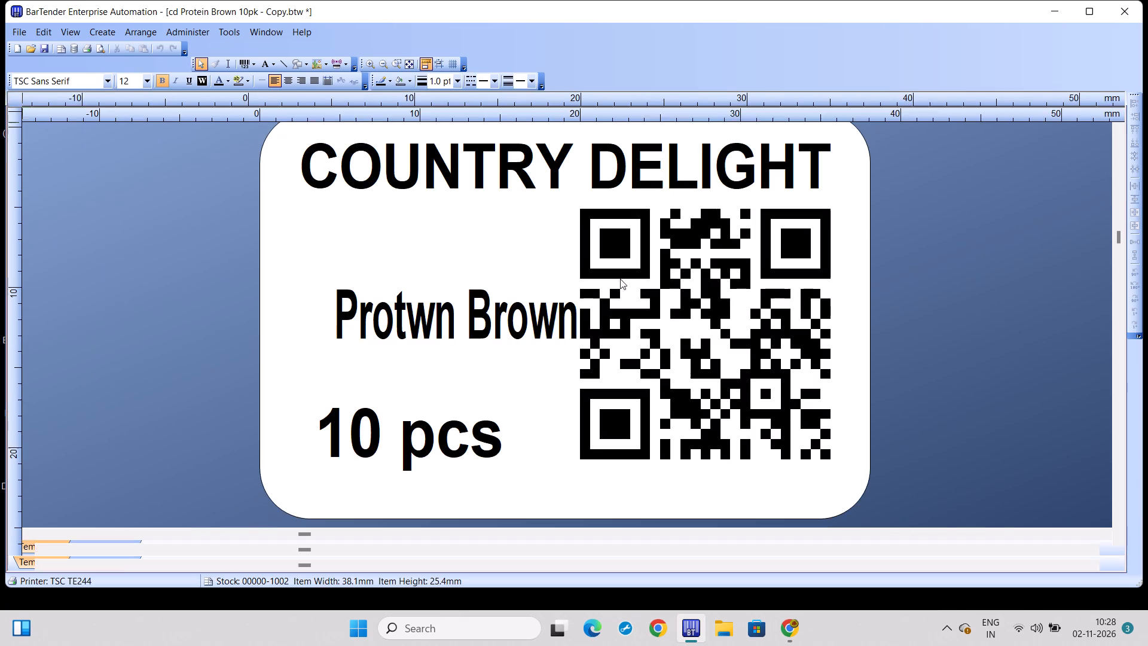
In the High Protein Egg 10pk label, set the QR barcode's embedded data to b_839704_03-11-2026_0001.
scroll(620, 279, up, 1)
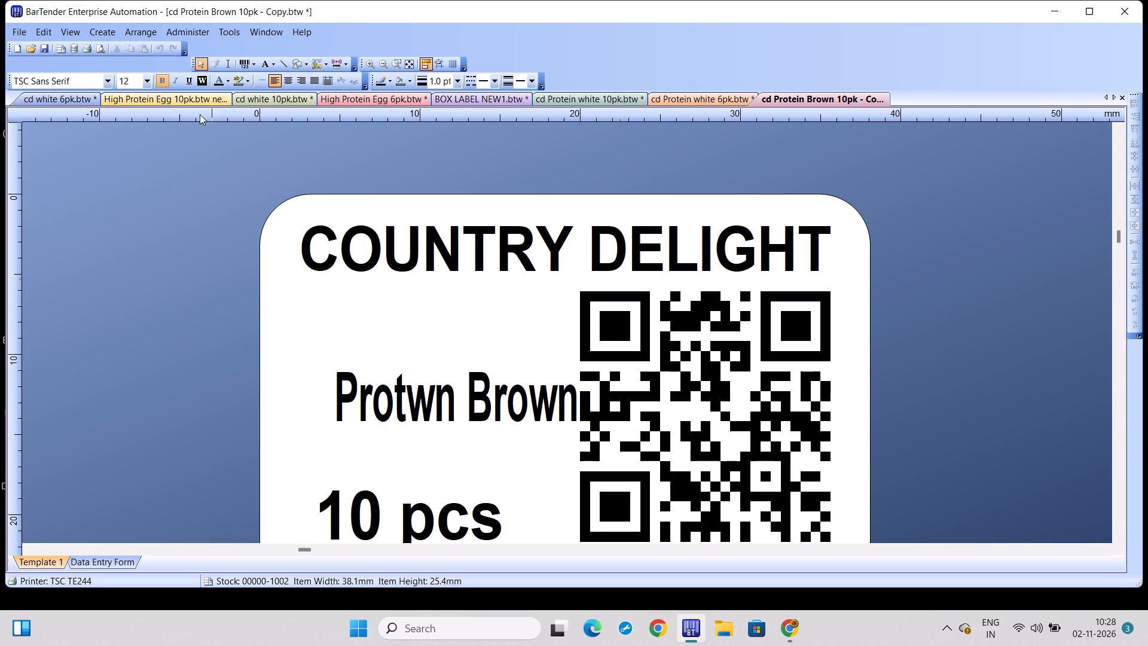
click(188, 99)
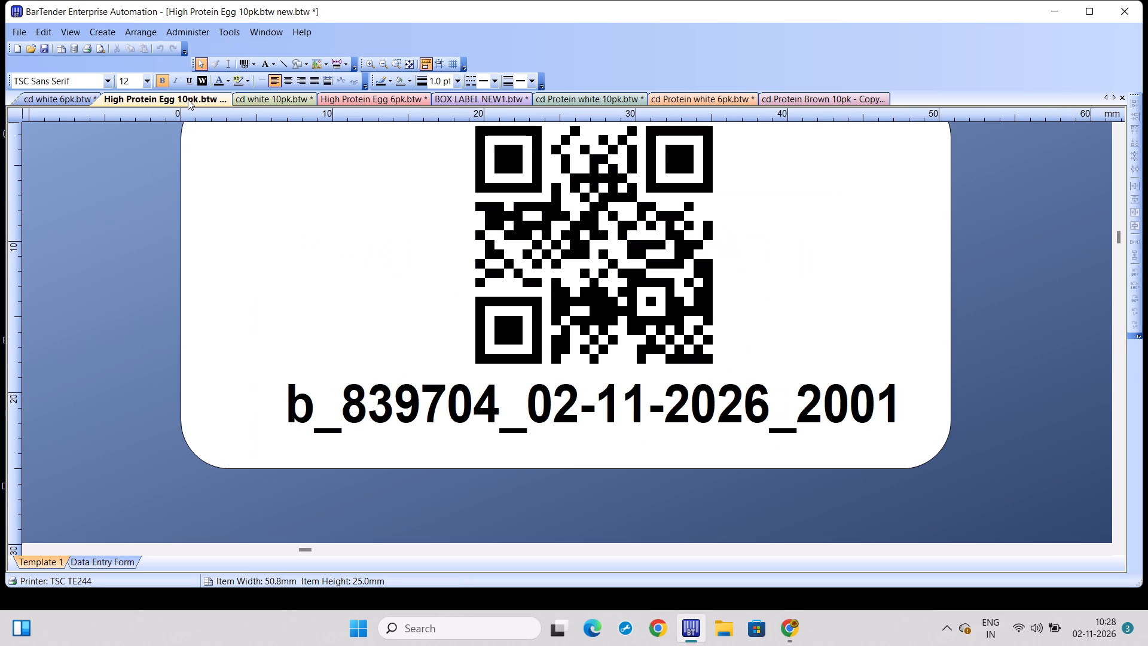
scroll(652, 275, up, 1)
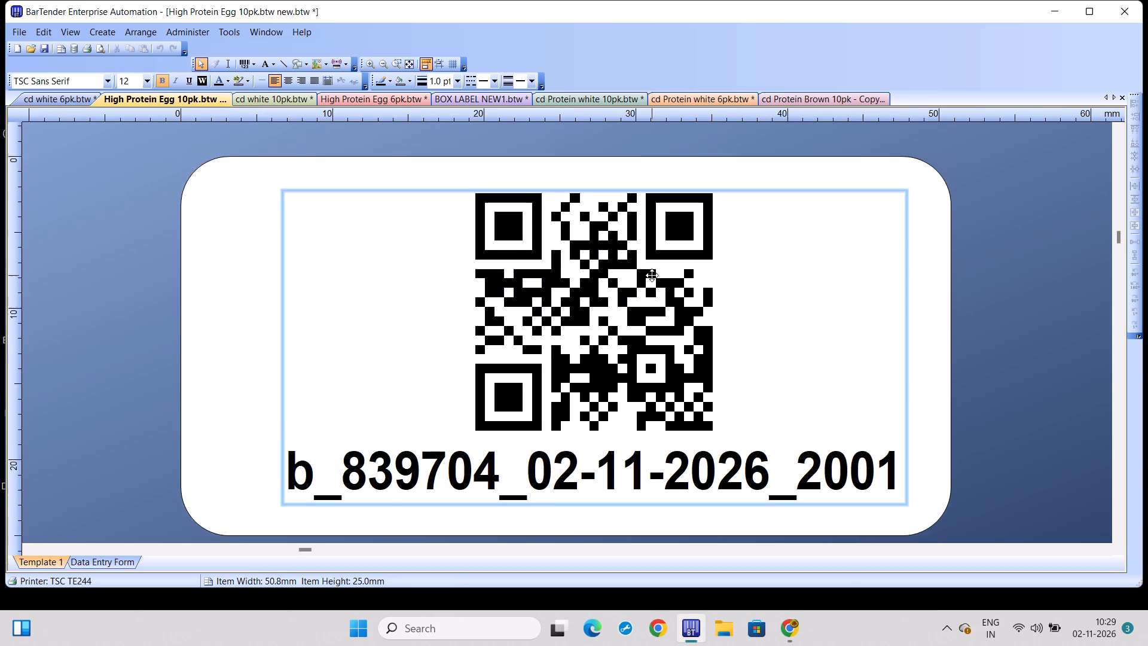
scroll(652, 275, up, 1)
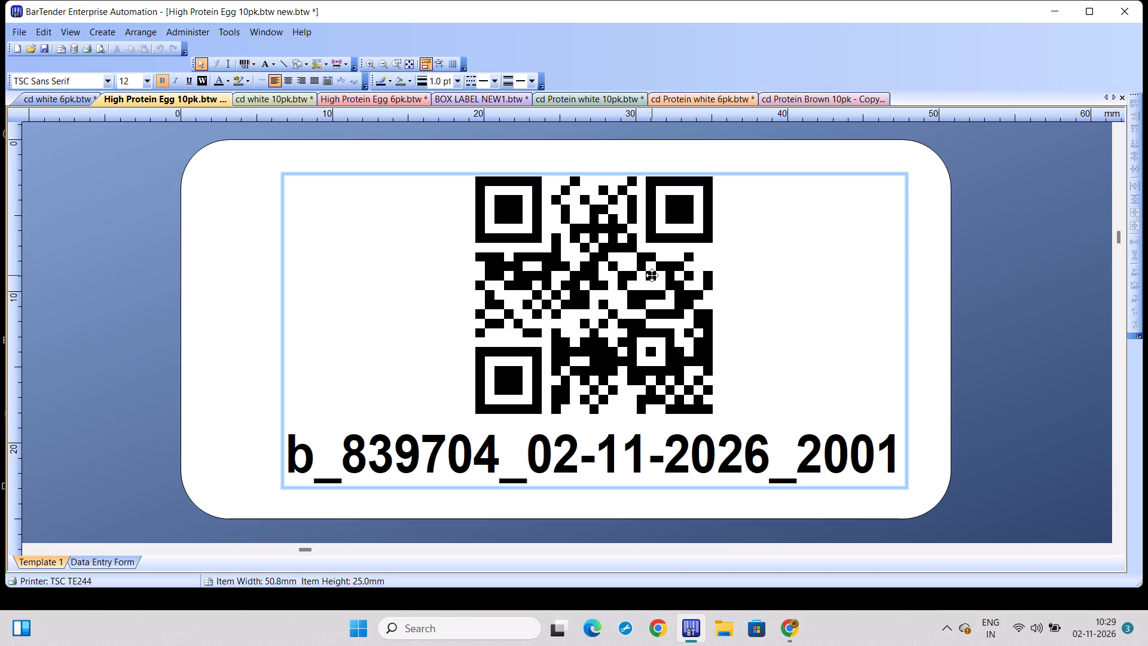
double_click(602, 290)
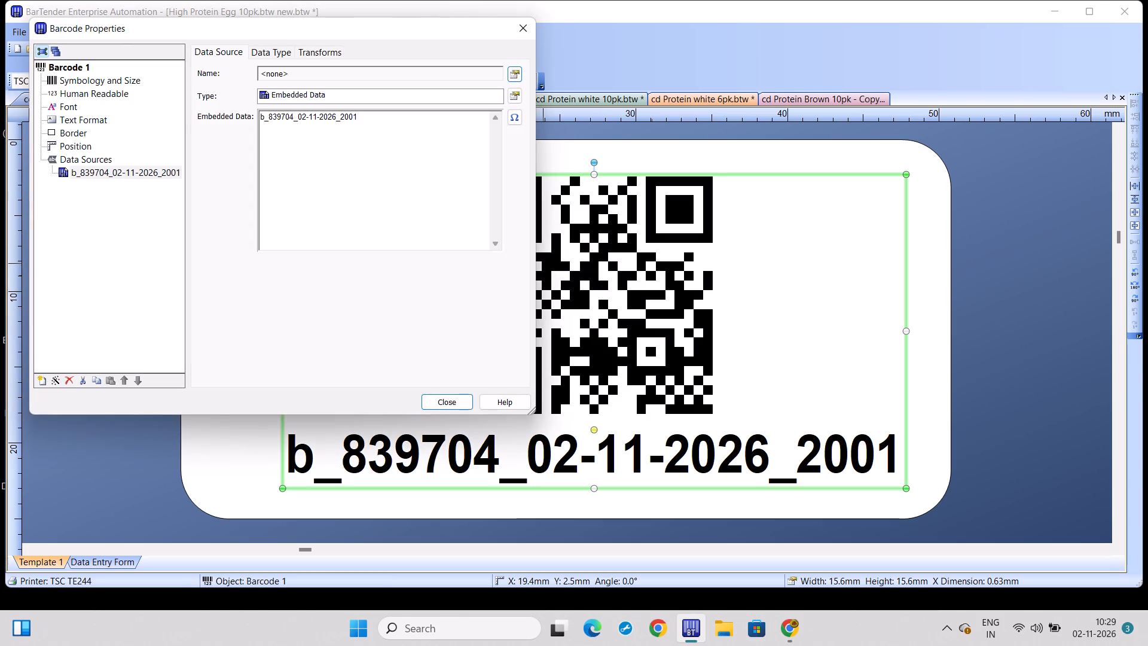
click(345, 117)
key(BackSpace)
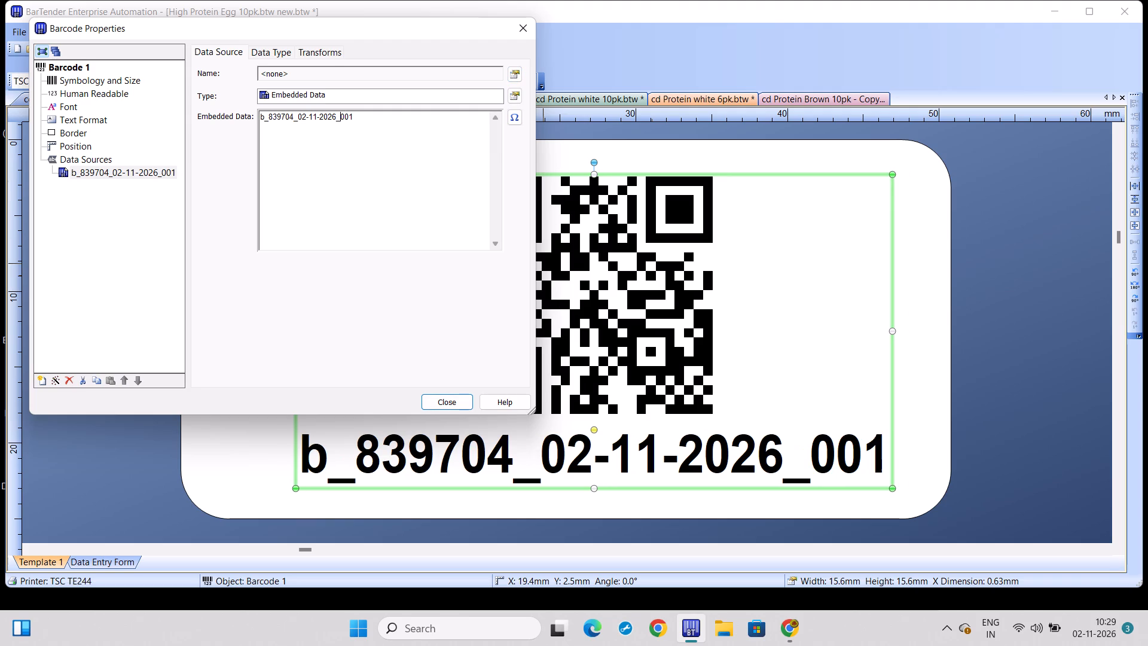
key(0)
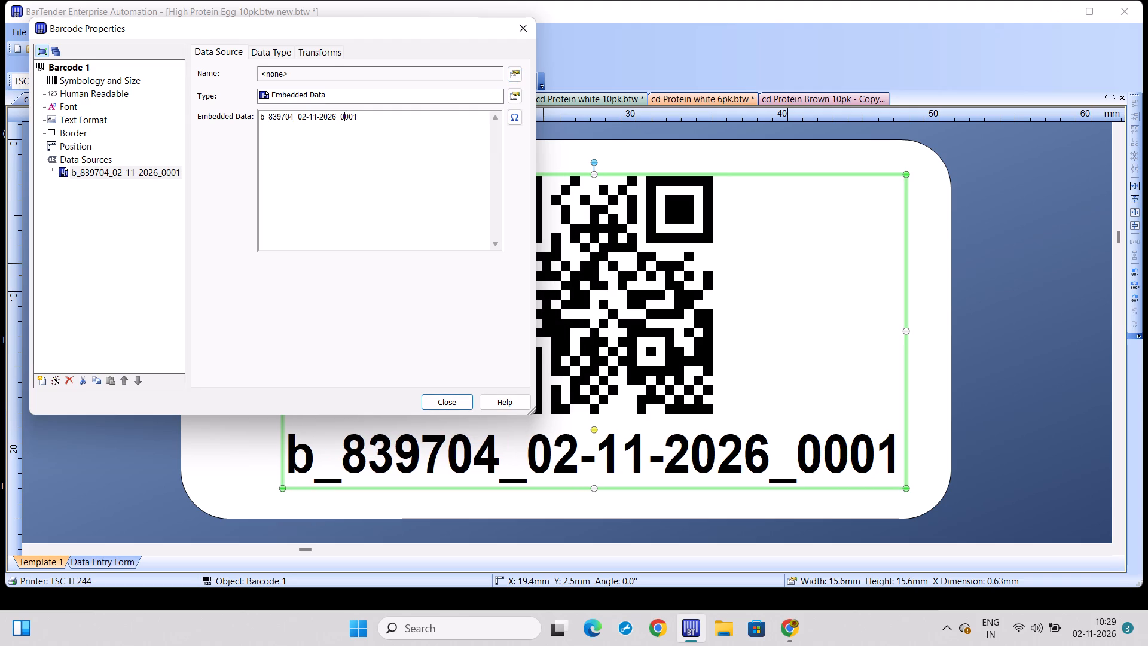
click(306, 115)
key(BackSpace)
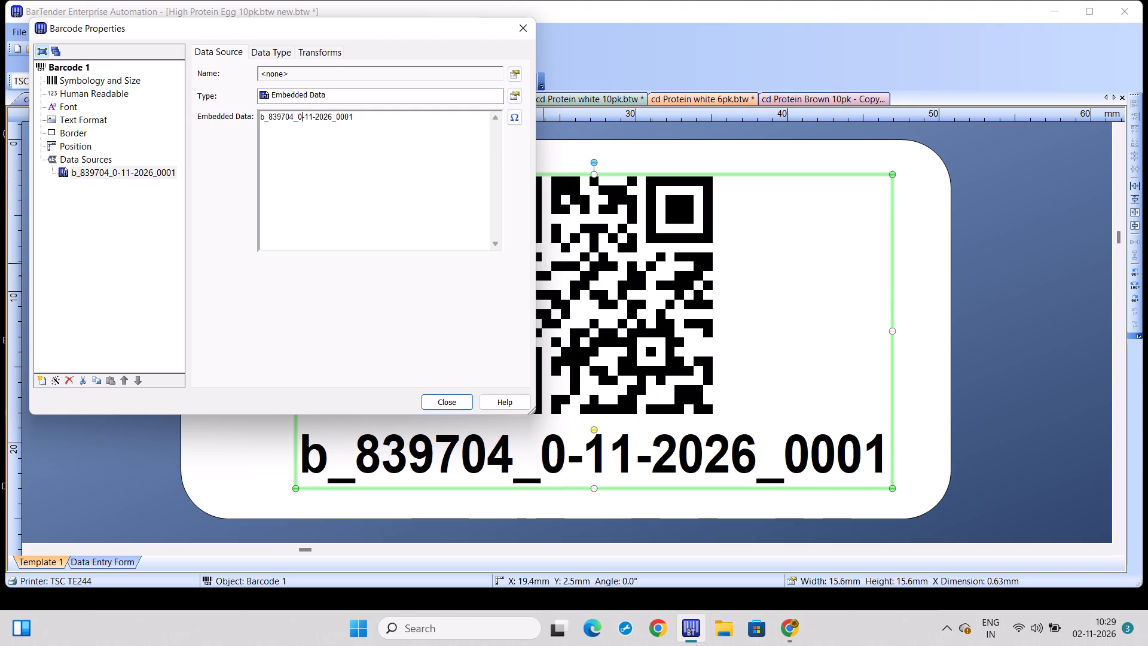
key(3)
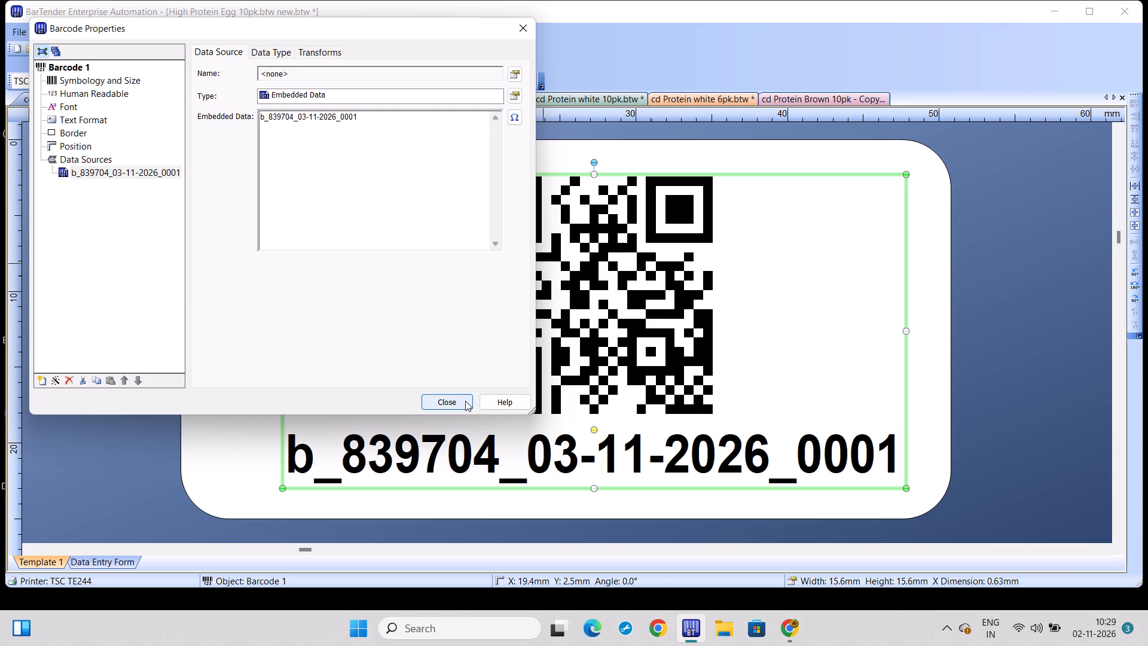
click(465, 401)
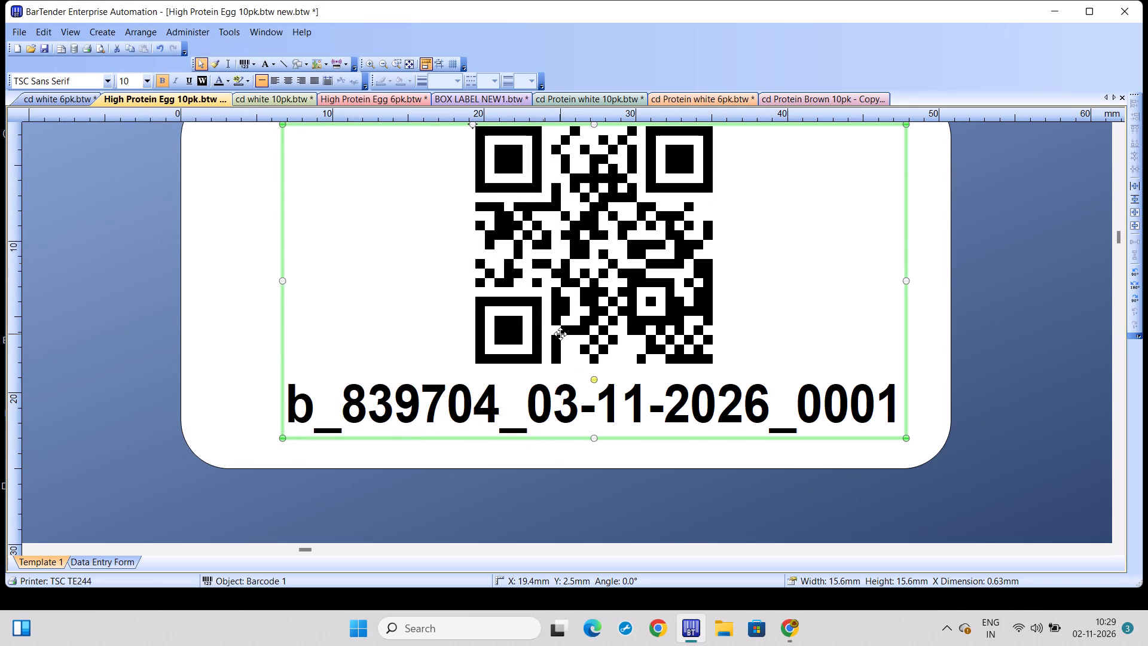
Print the High Protein Egg 10pk label on the TSC TE244 with 2000 serial numbers.
scroll(559, 334, up, 1)
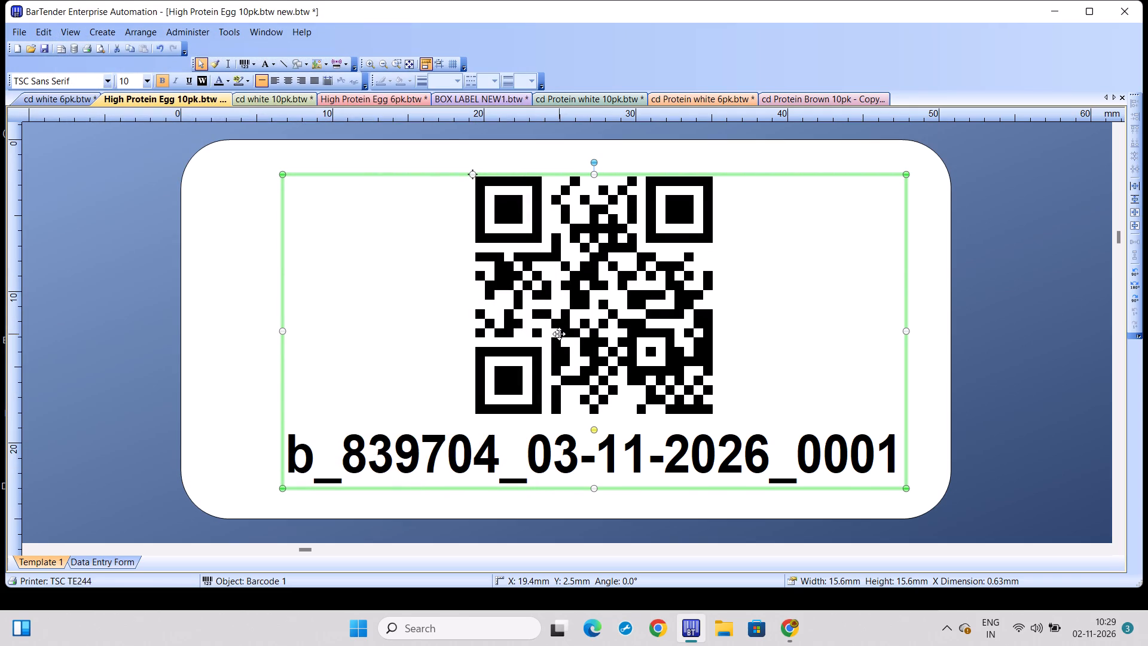
key(ctrl+p)
key(2)
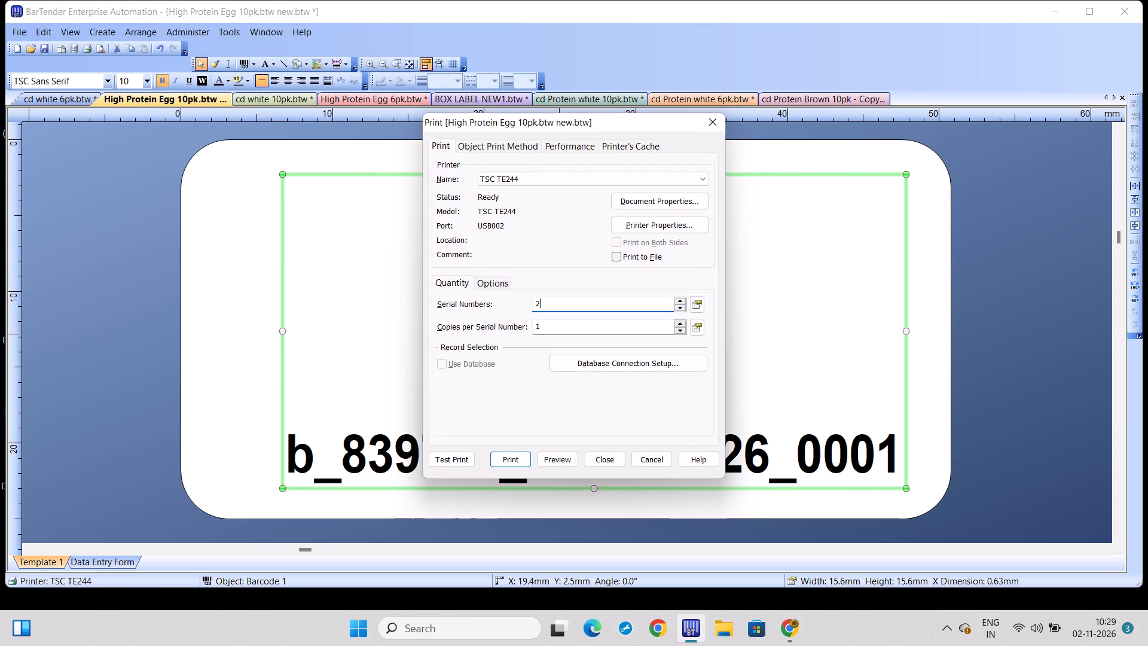
text(000)
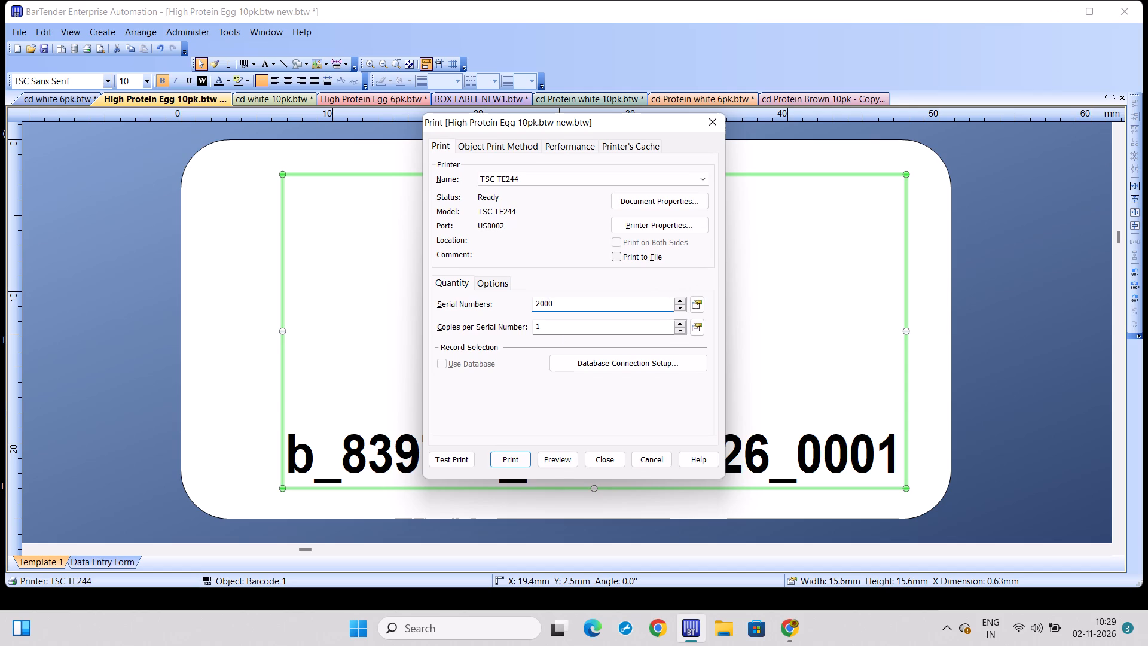
click(520, 458)
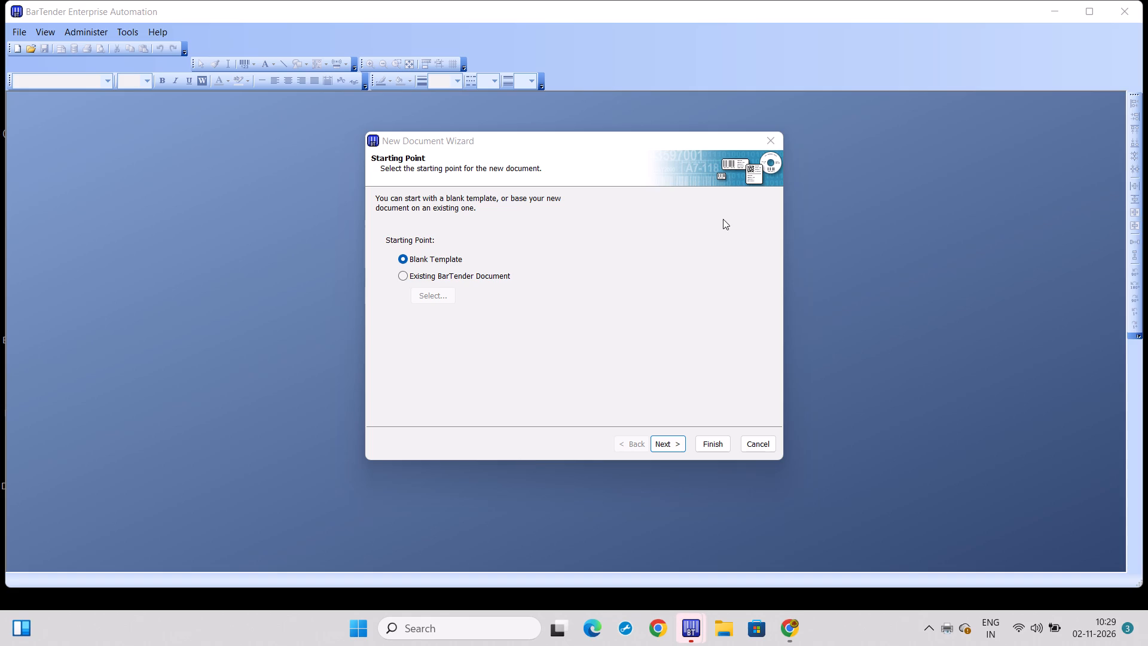
Dismiss the New Document Wizard and close the extra empty BarTender window.
click(768, 138)
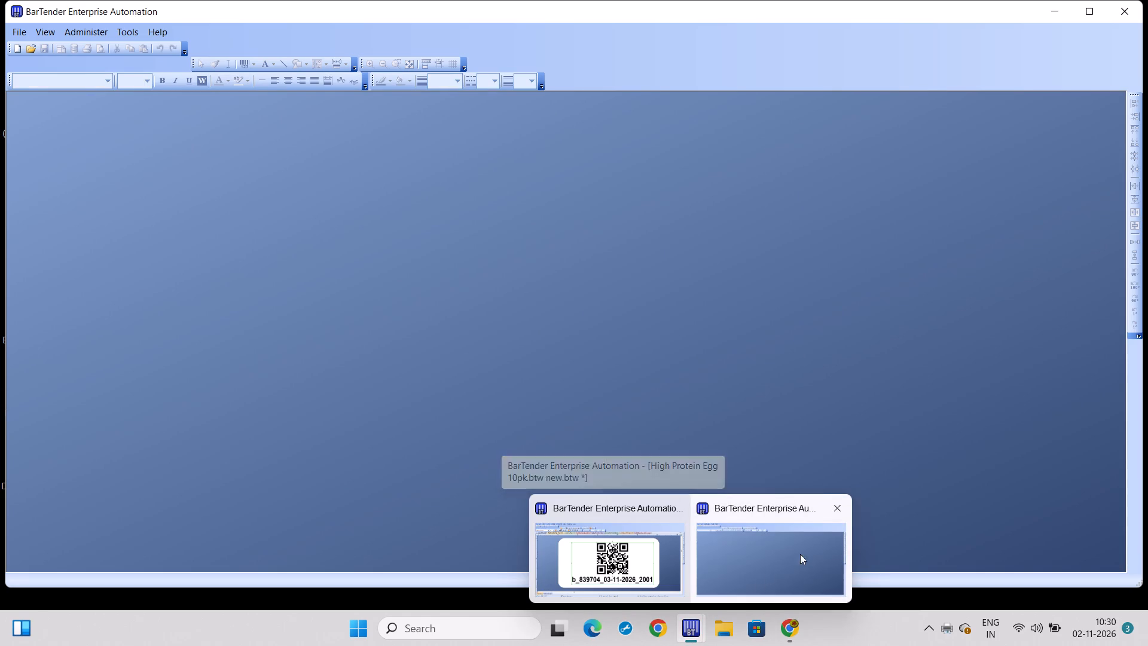
click(837, 505)
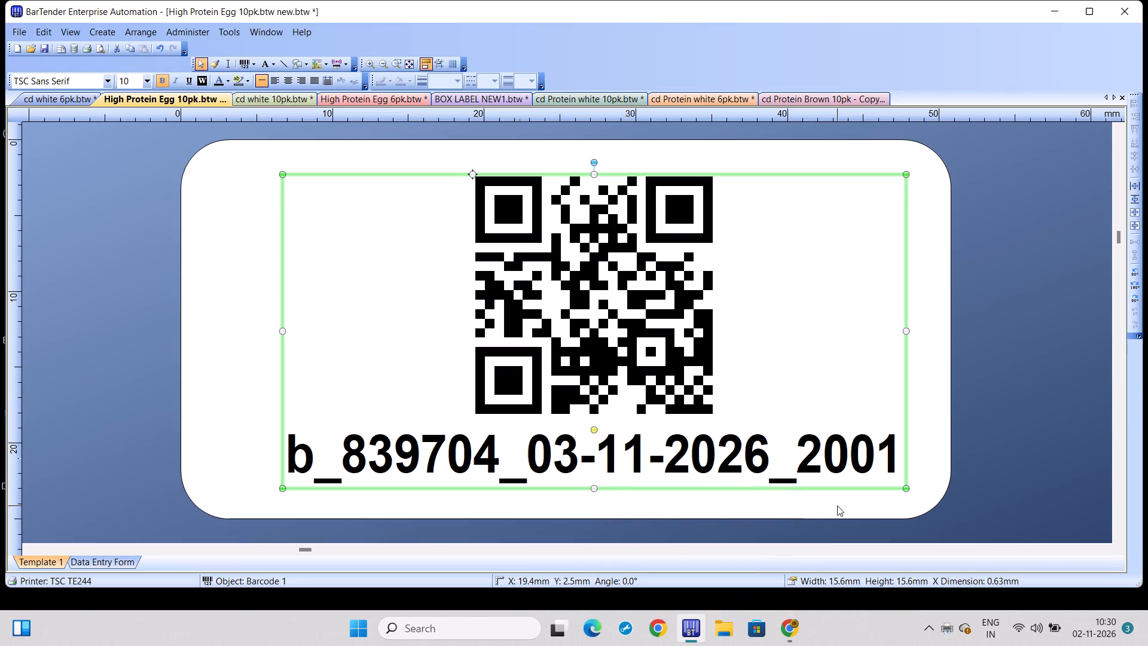
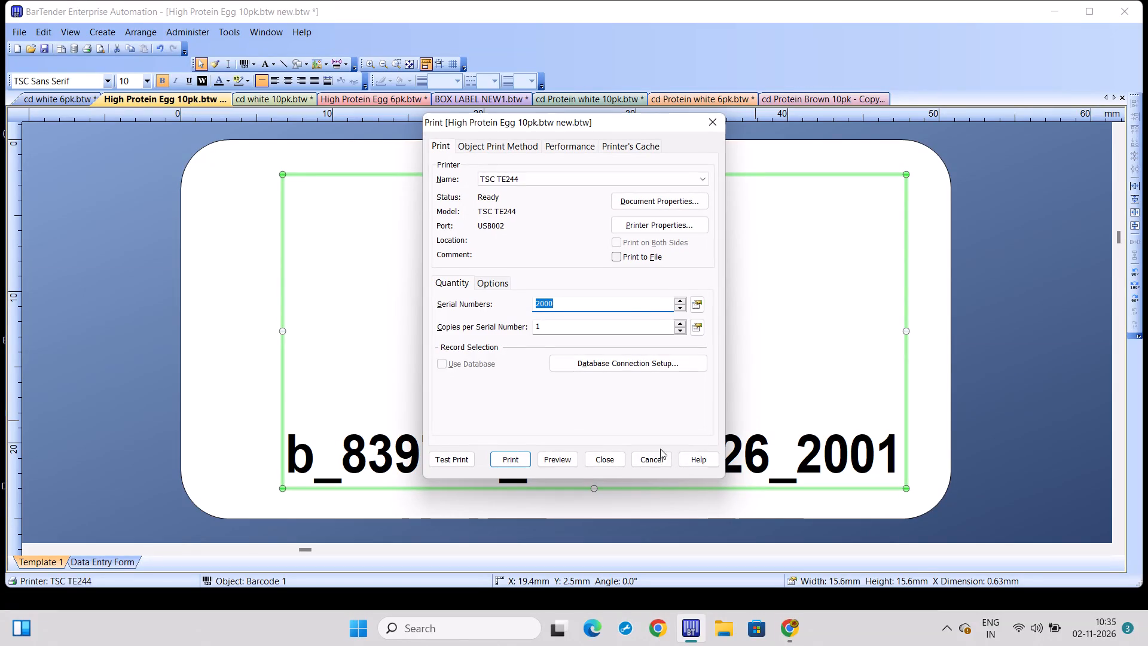
Print another batch of 2000 serial numbers of the High Protein Egg 10pk label on the TSC TE244, one copy each.
click(514, 462)
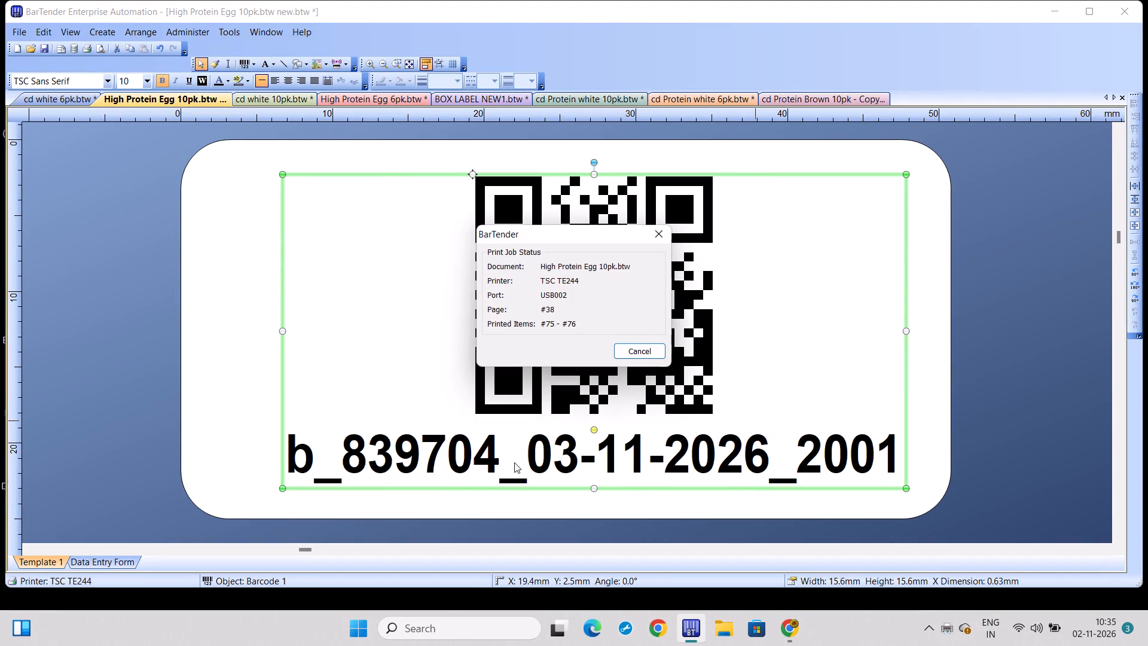
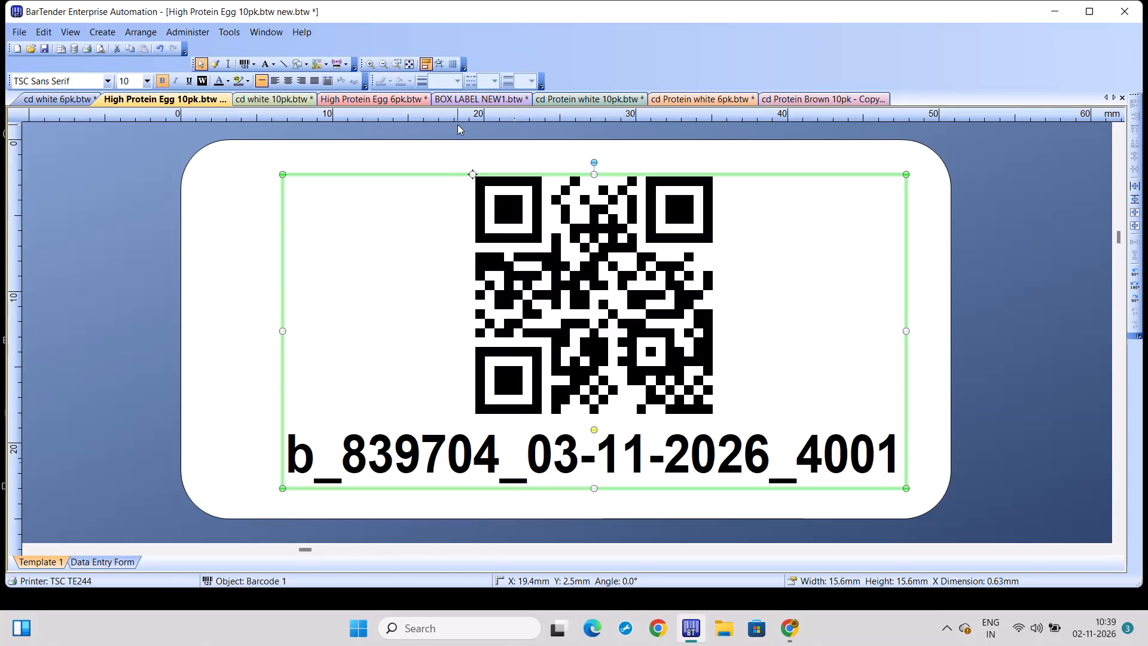
In the BOX LABEL NEW1 label, replace the ORANGE YOLK text with NOICE PROTEIN.
click(468, 105)
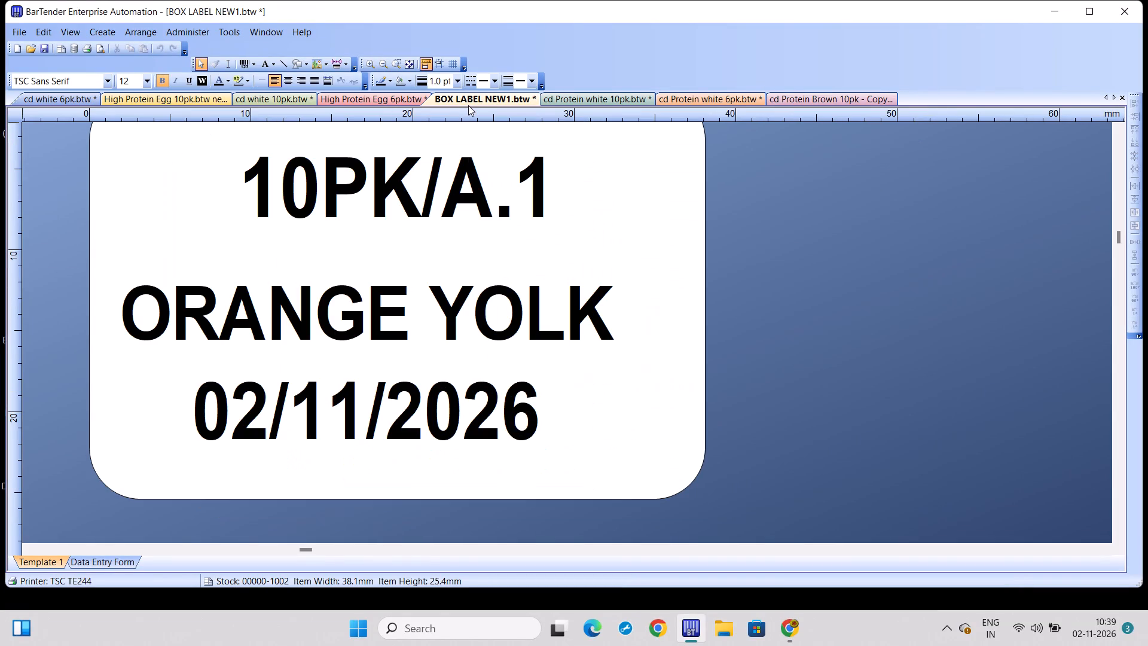
click(615, 315)
click(612, 315)
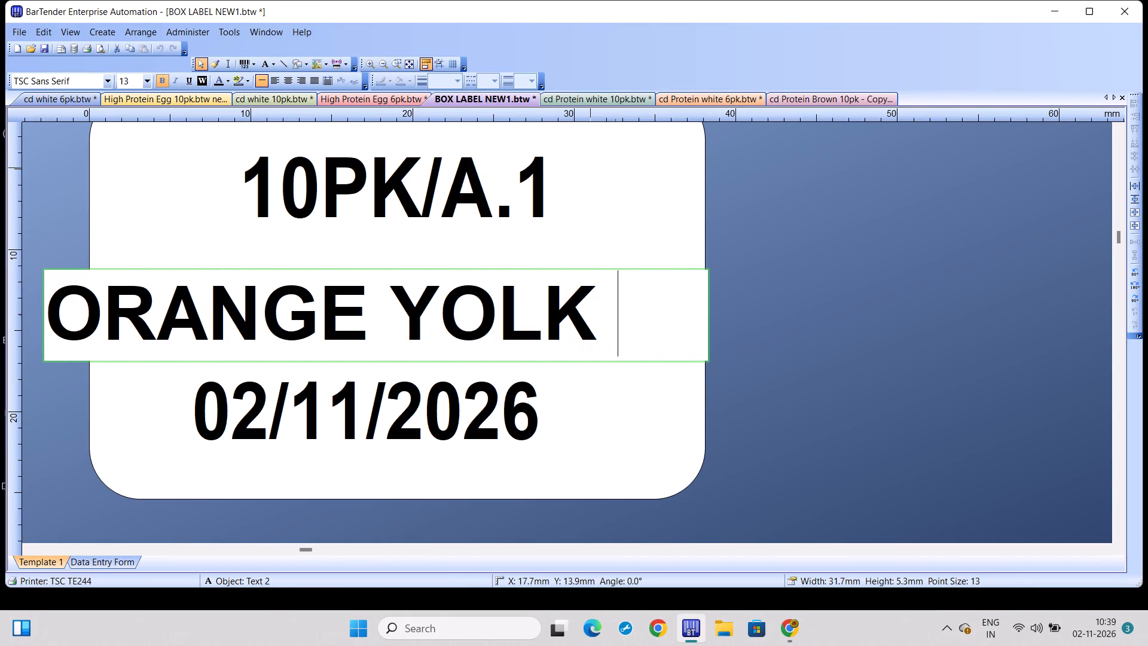
key(BackSpace)
key(BackSpace)
key(BackSpace)
key(BackSpace)
key(BackSpace)
key(BackSpace)
key(BackSpace)
key(BackSpace)
key(BackSpace)
key(BackSpace)
key(BackSpace)
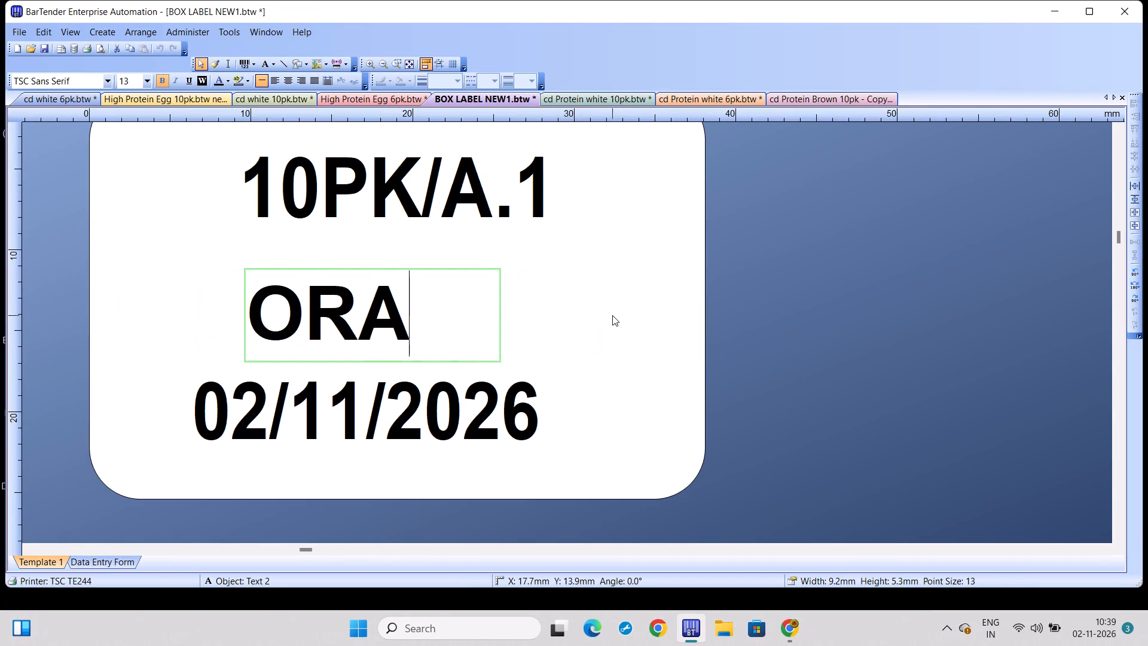
key(BackSpace)
key(BackSpace)
key(BackSpace)
text(NO)
key(i)
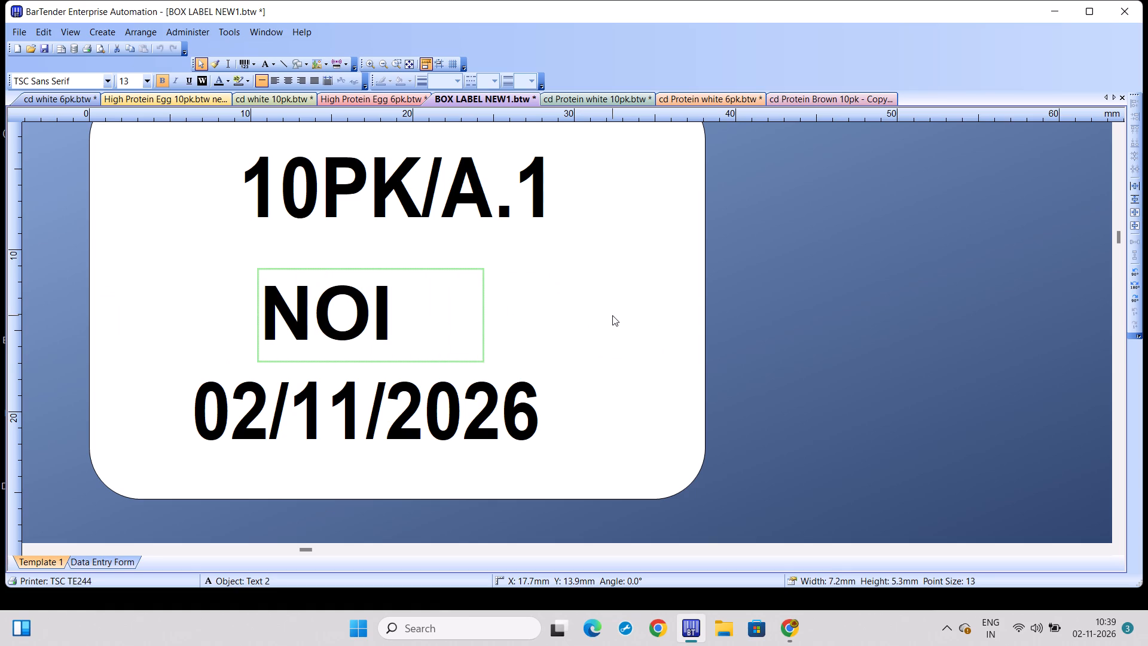
text(CE)
key(space)
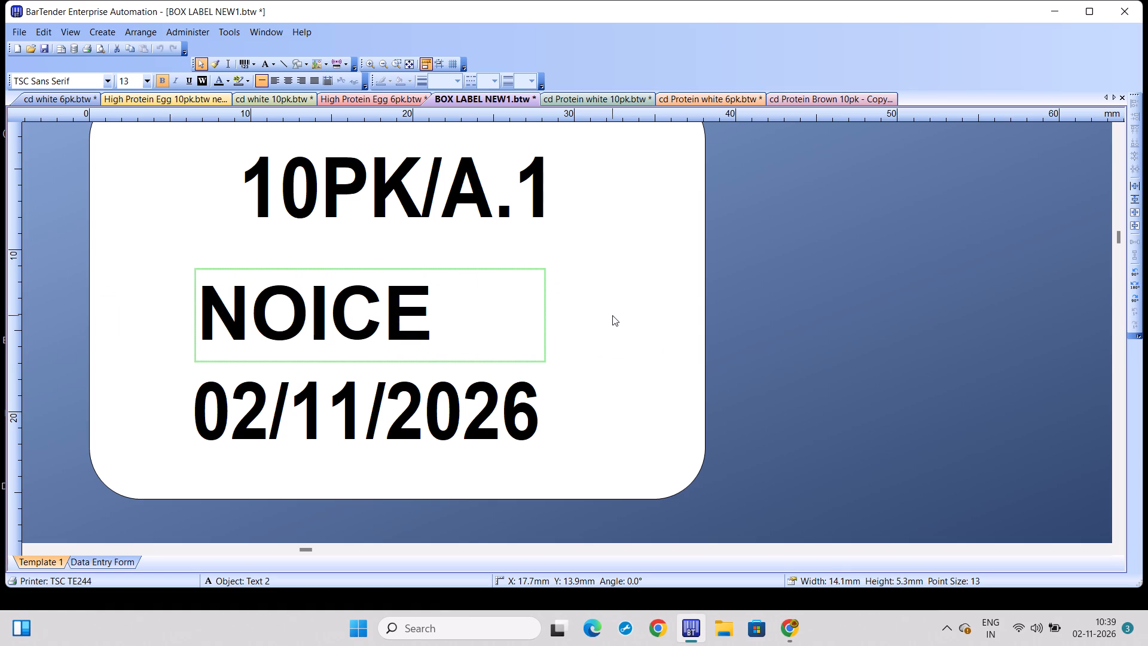
key(p)
key(r)
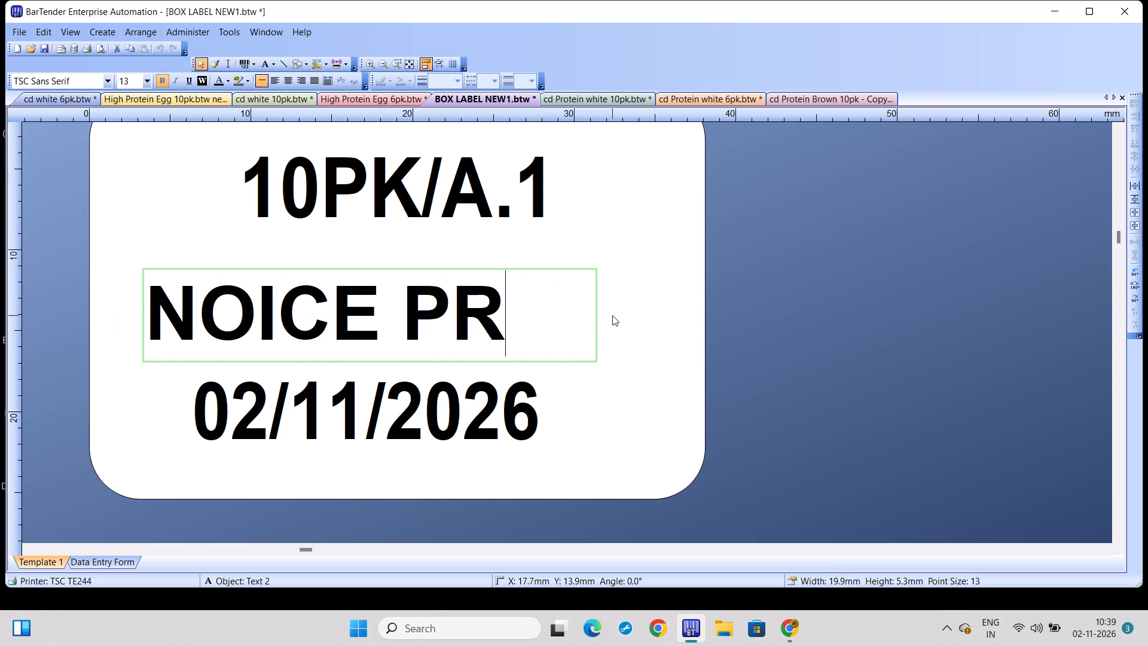
text(OTE)
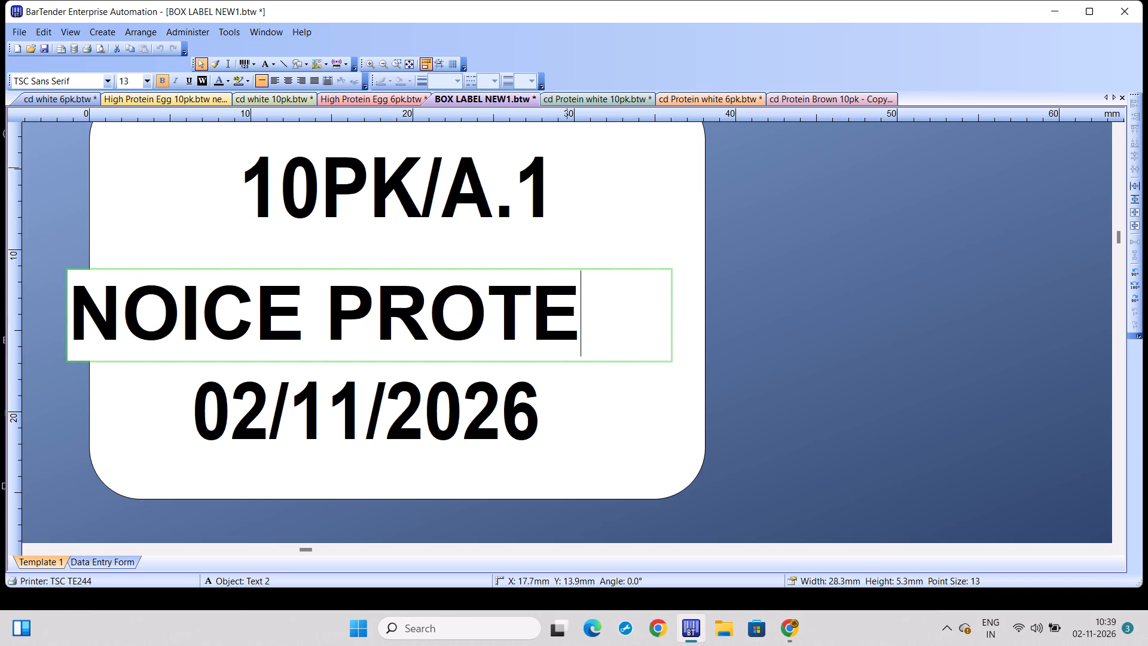
text(IN)
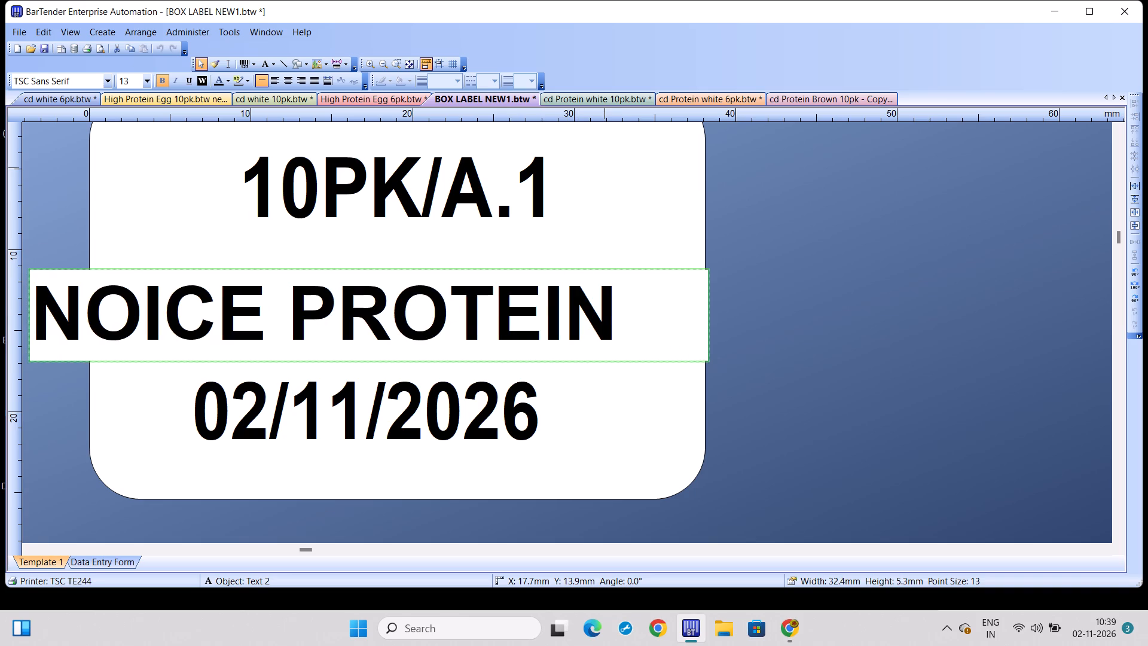
Print 100 copies of the 10PK/A.1 NOICE PROTEIN box label on the TSC TE244.
key(ctrl+p)
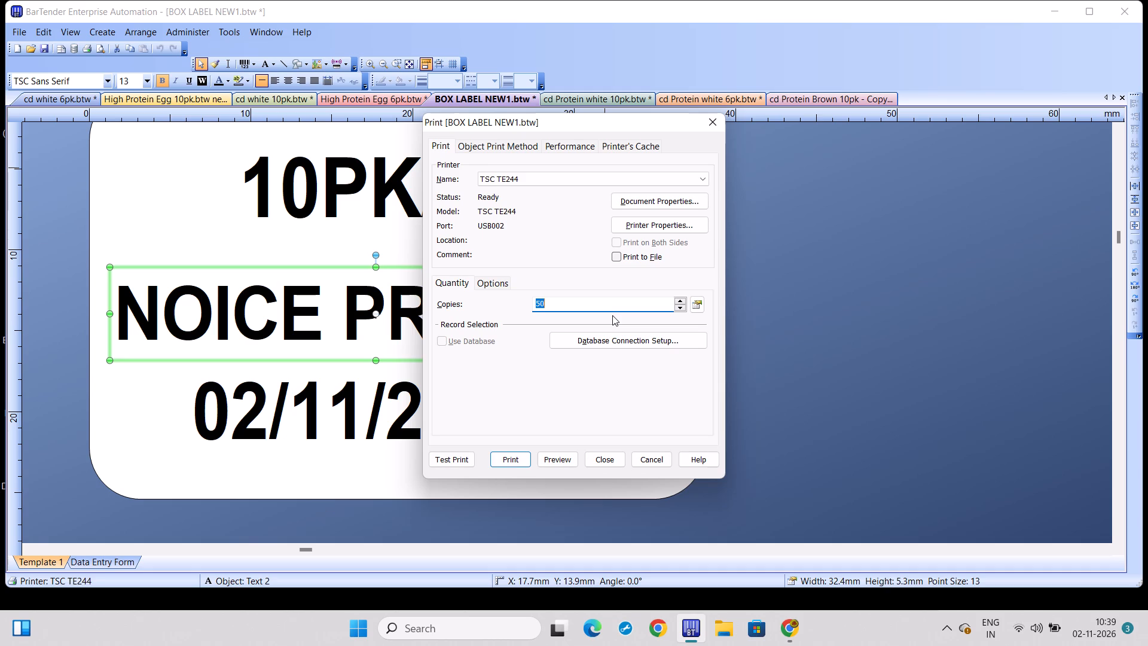
key(1)
text(00)
click(503, 461)
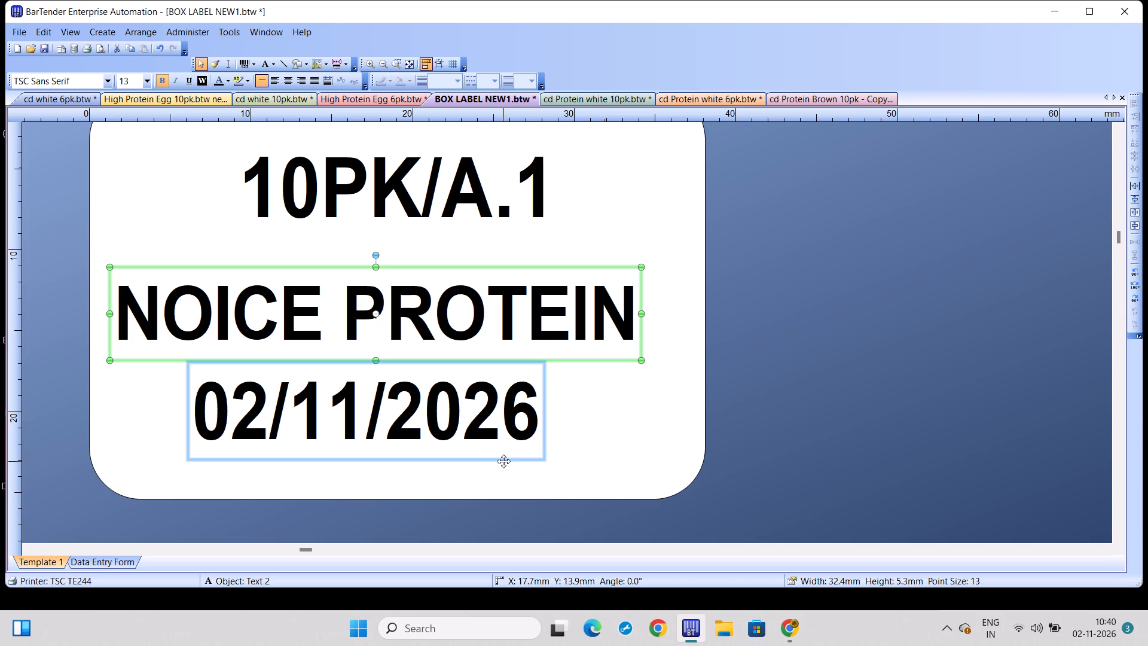
Change the pack-size line above NOICE PROTEIN on the box label to read 6PK/A.1.
click(323, 205)
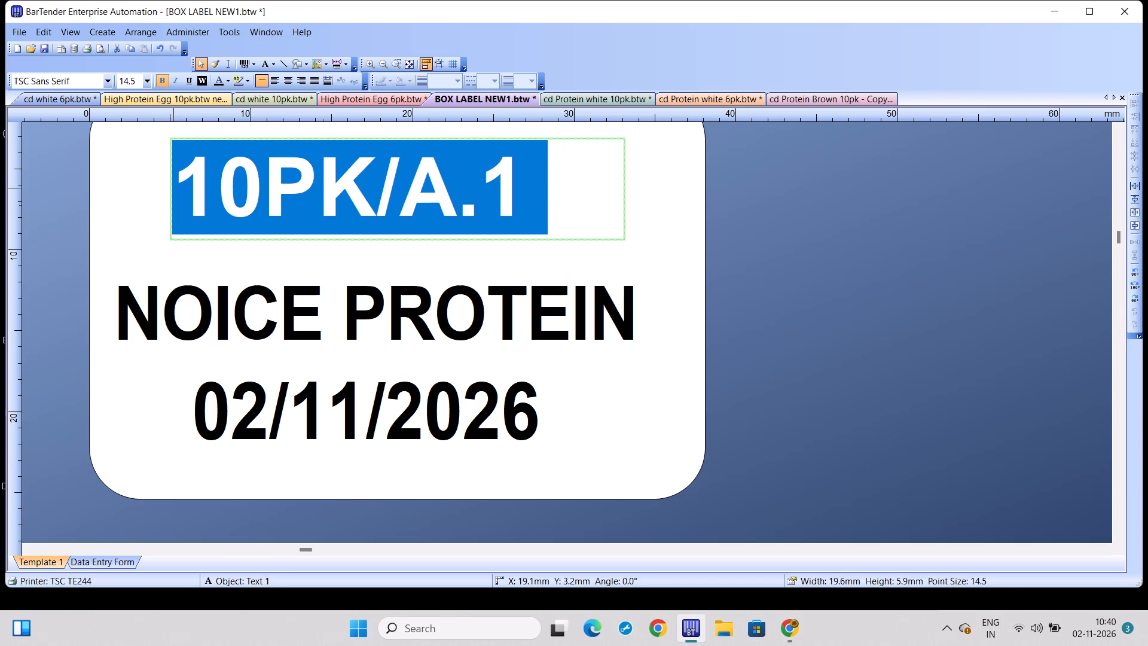
click(259, 187)
key(BackSpace)
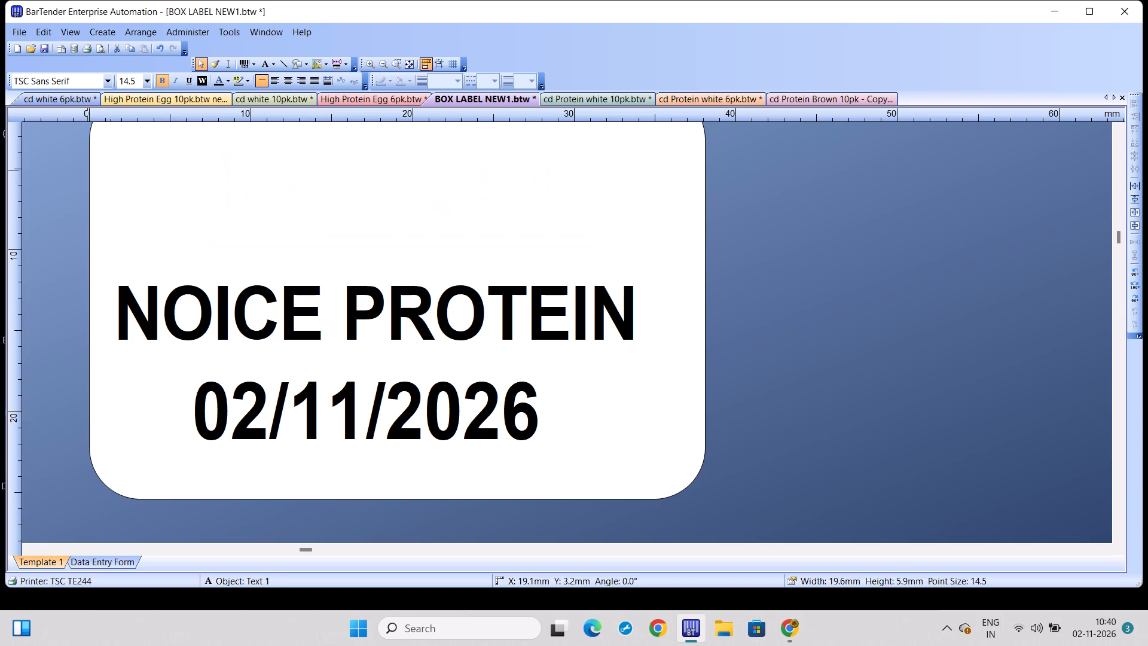
key(BackSpace)
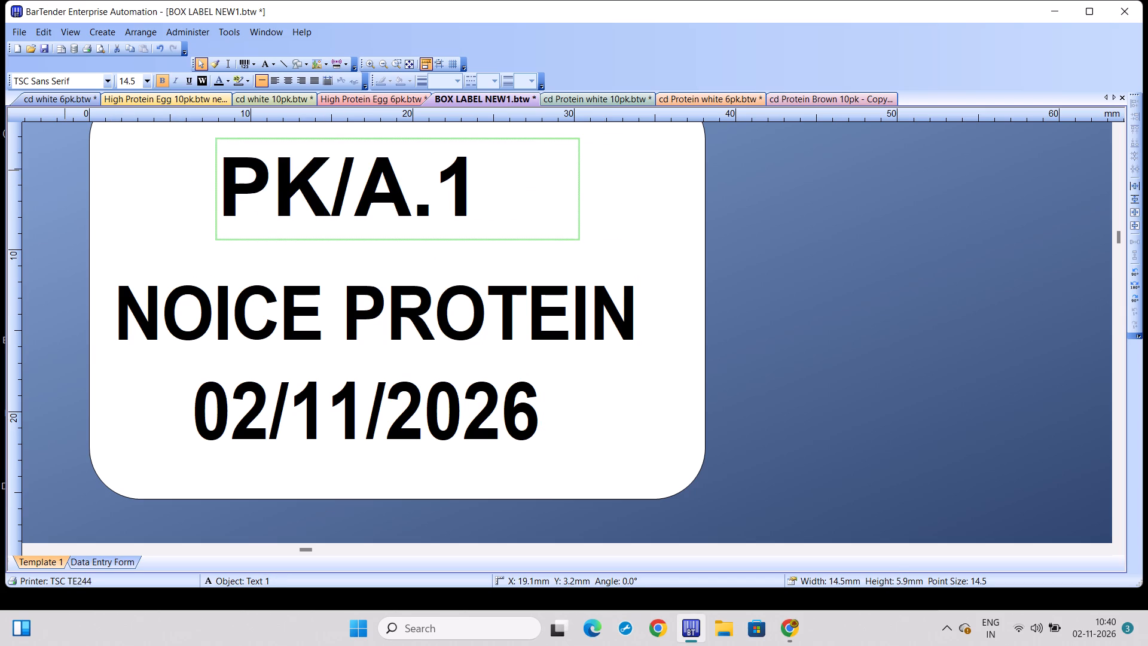
key(6)
Print 100 copies of the 6PK/A.1 NOICE PROTEIN box label on the TSC TE244.
key(ctrl+p)
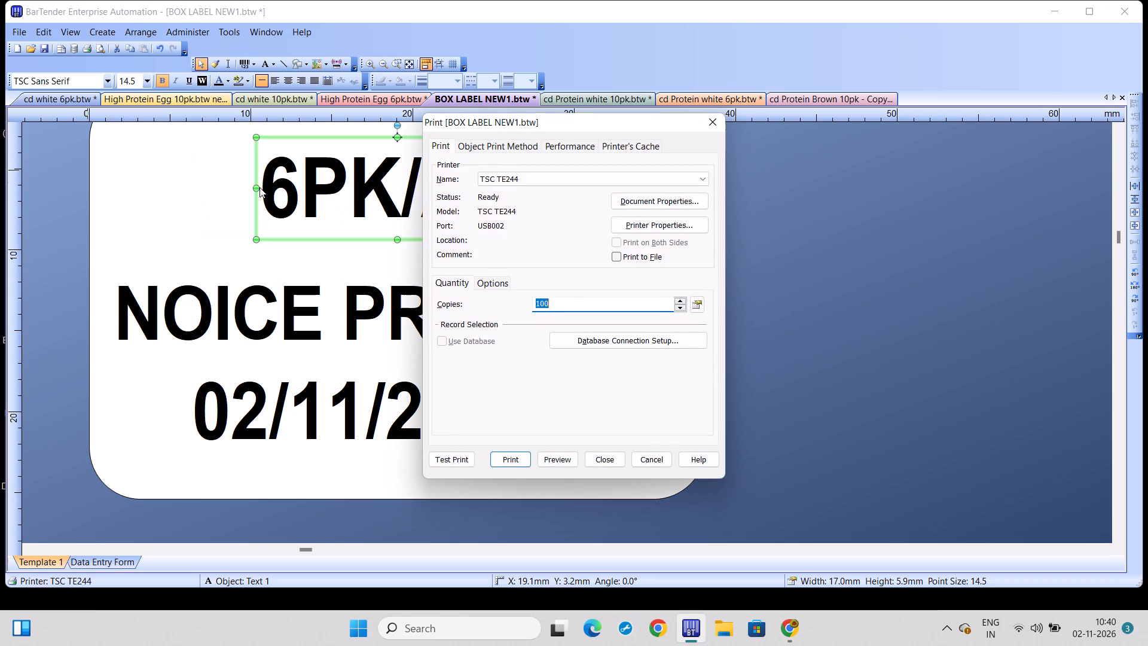
click(508, 456)
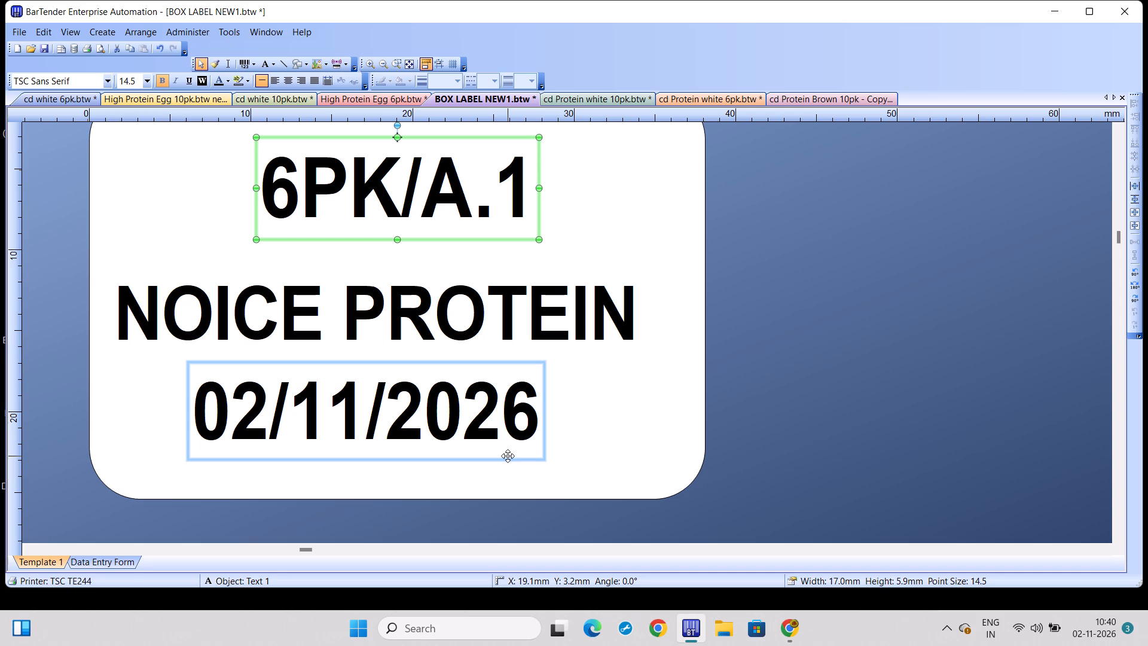
Print 2000 serial numbers of the High Protein Egg 10pk label on the TSC TE244, one copy per serial number.
click(204, 102)
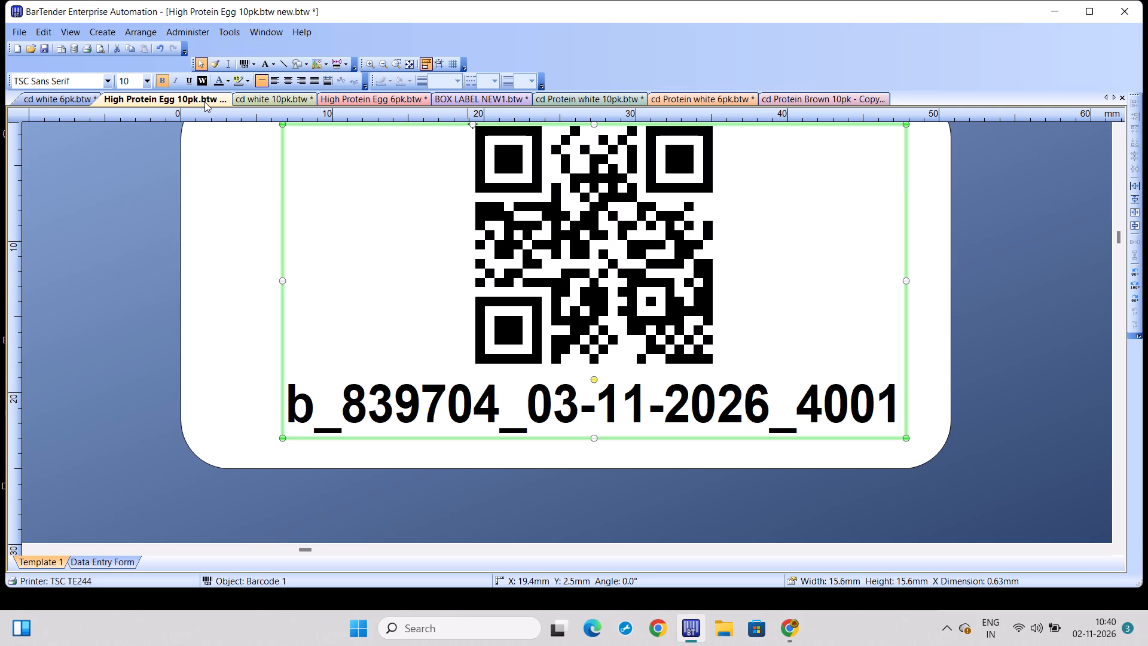
key(ctrl+p)
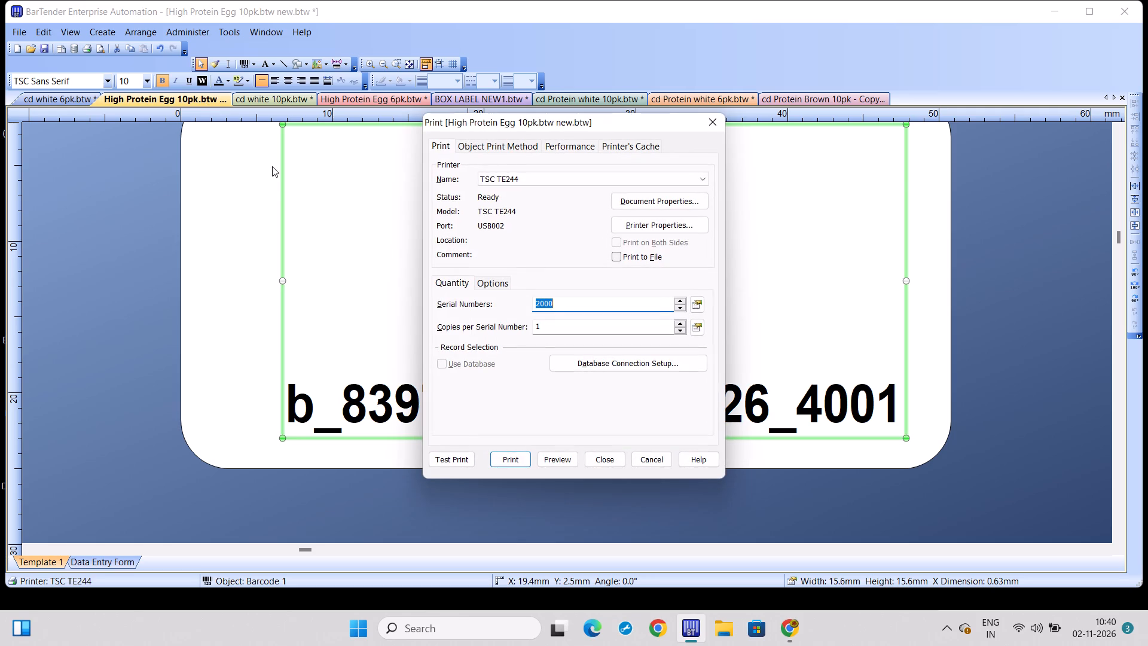
click(416, 355)
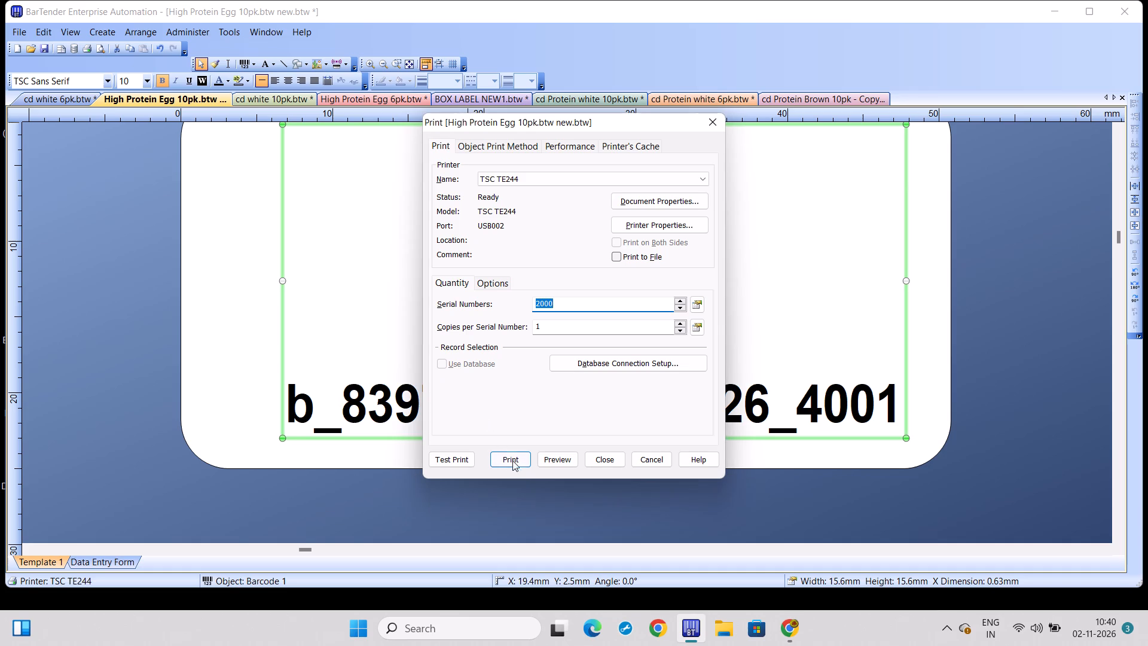
click(511, 458)
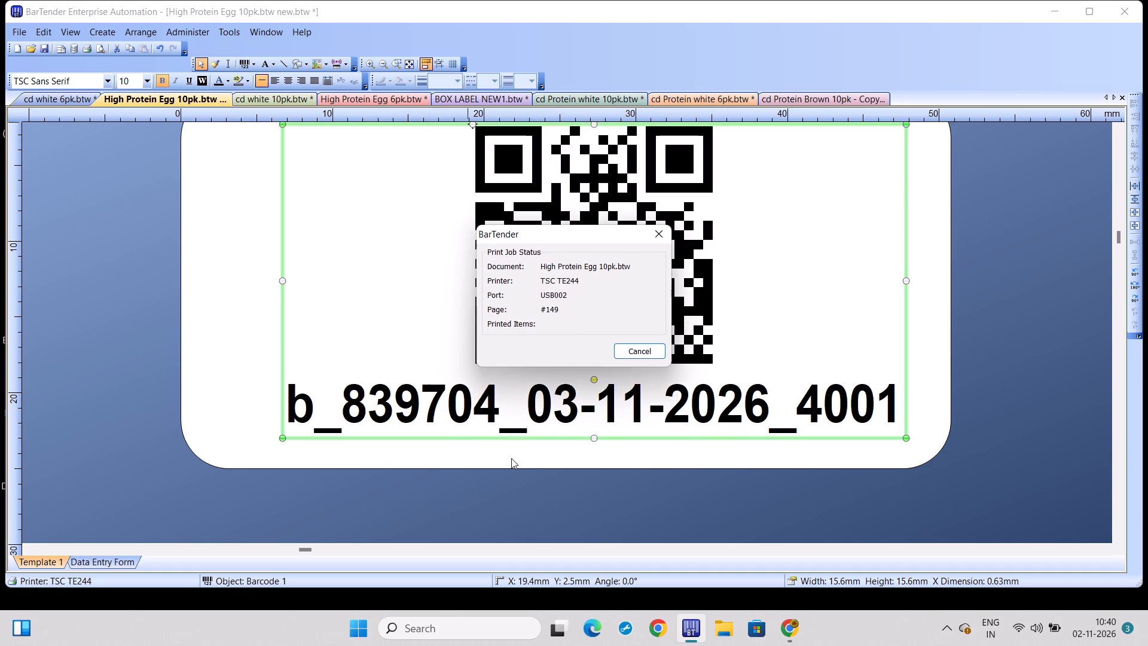
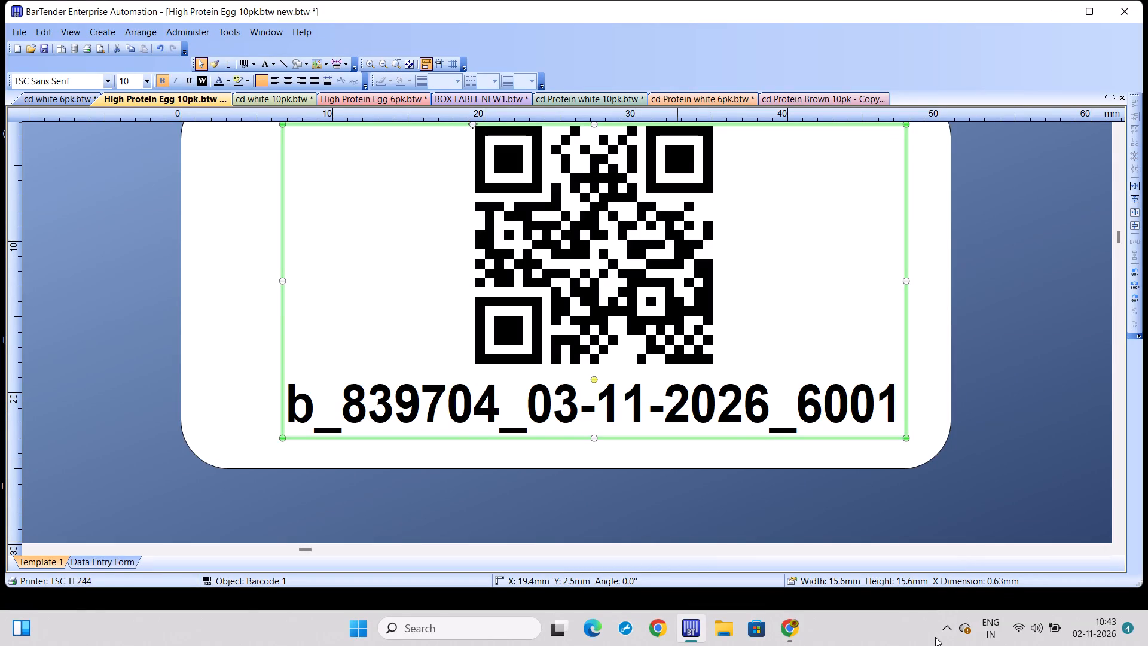
Cancel the pending High Protein Egg 10pk print job in the TSC TE244 print queue and close the queue.
click(946, 626)
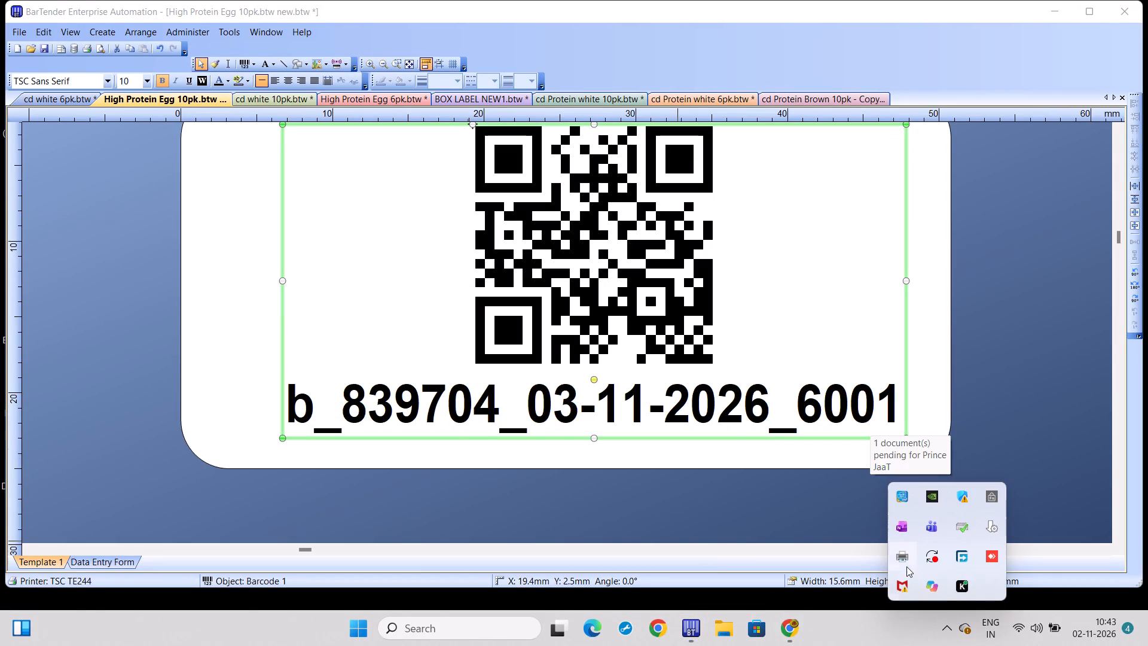
double_click(900, 557)
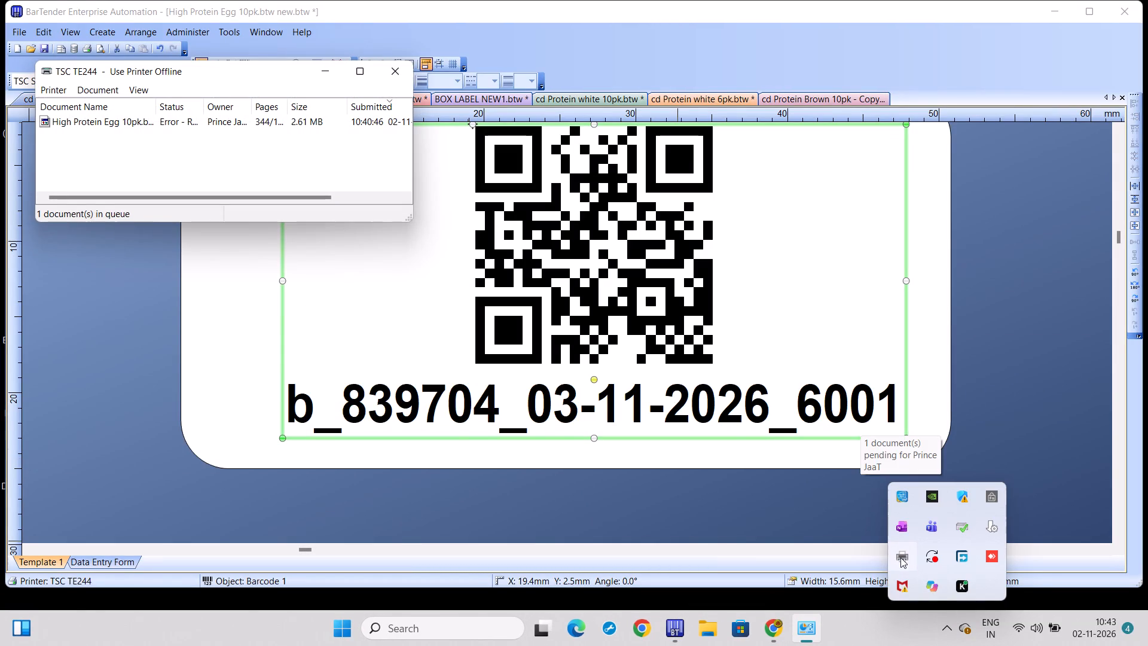
click(102, 122)
key(Delete)
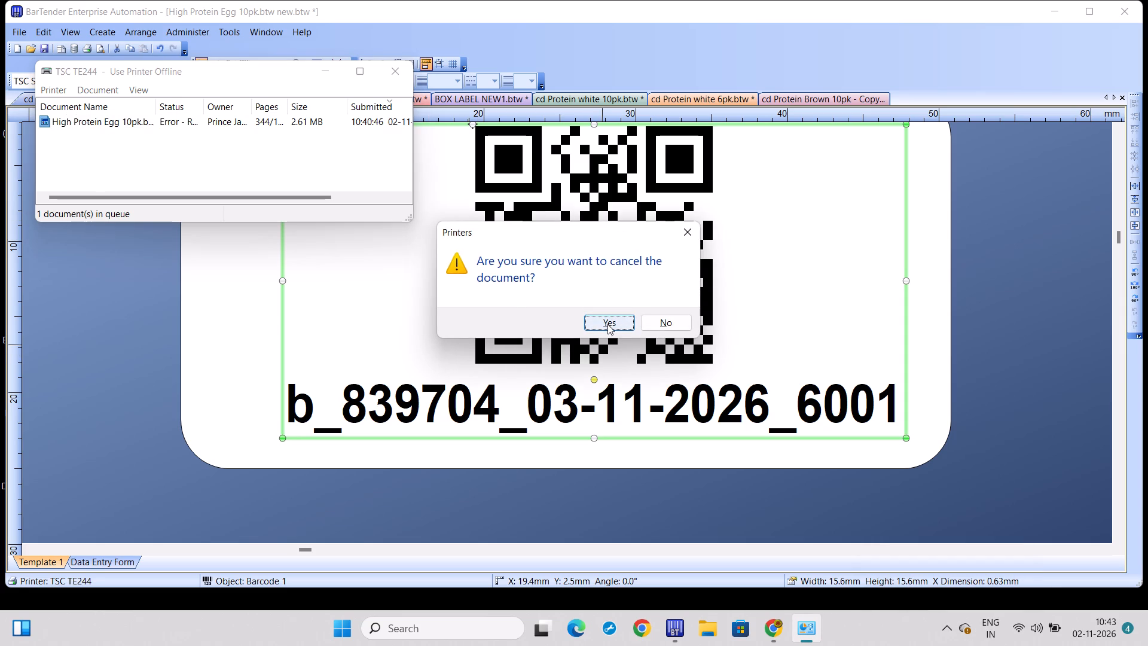
click(607, 324)
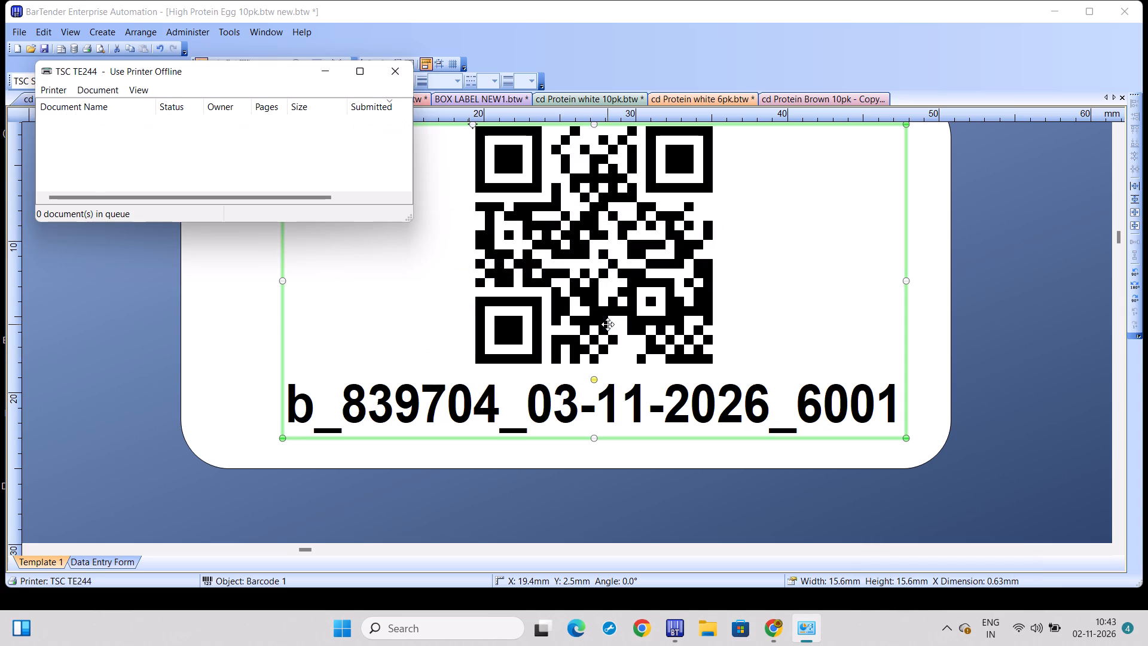
click(396, 71)
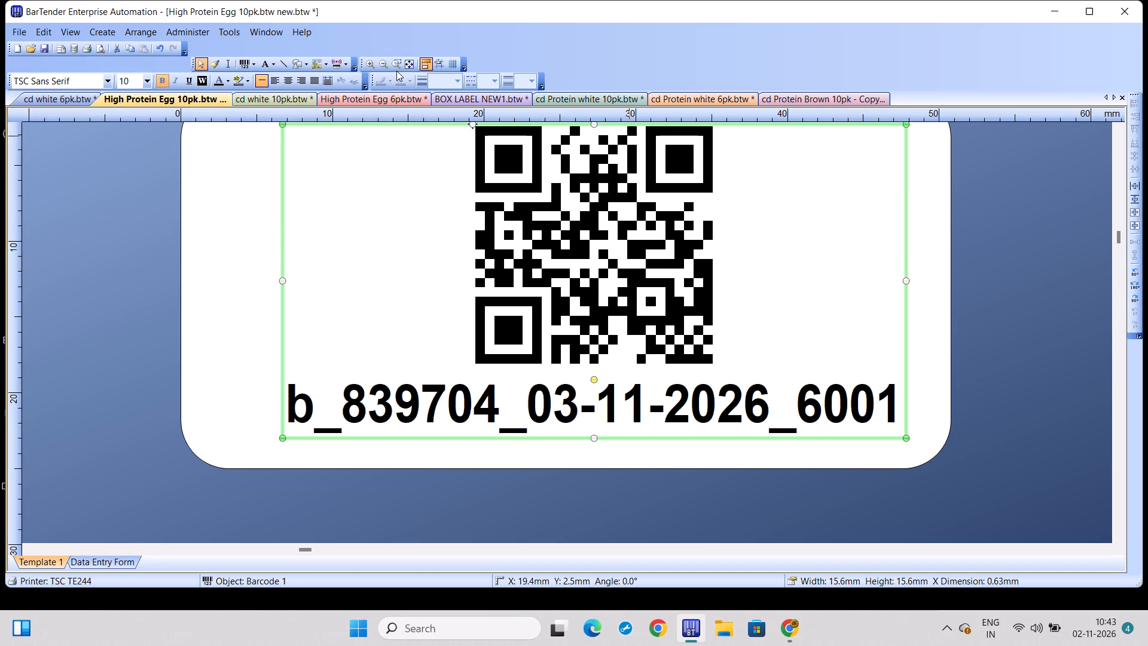
Set the QR barcode's embedded data to b_839704_03-11-2026_4681 on the High Protein Egg 10pk label.
double_click(610, 217)
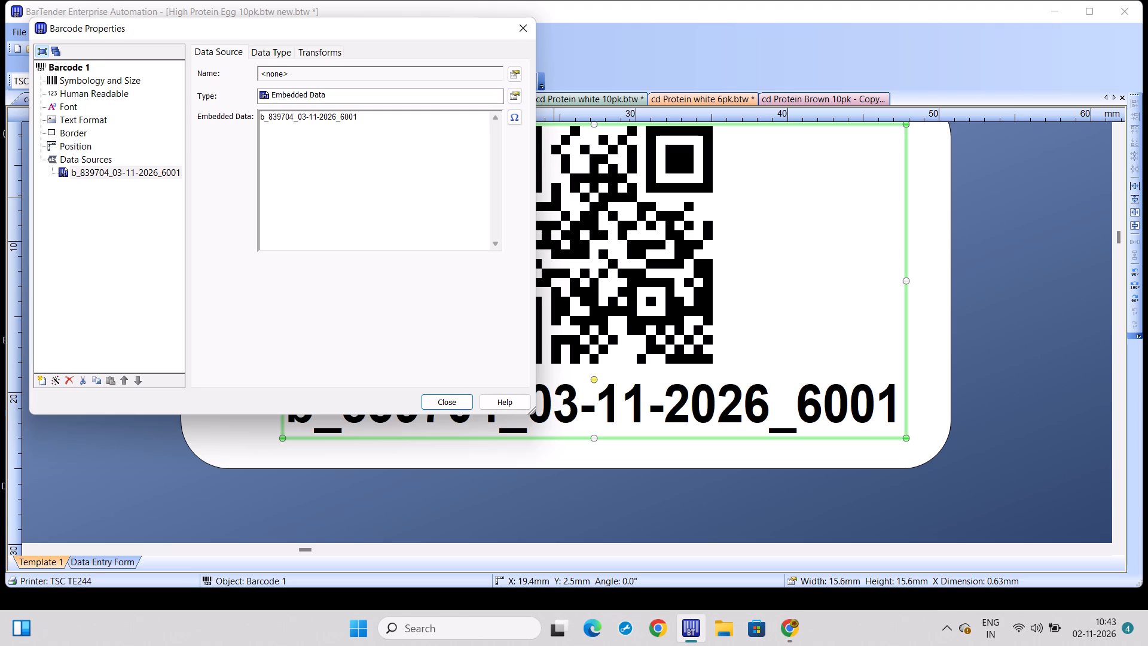
click(358, 119)
key(BackSpace)
key(BackSpace)
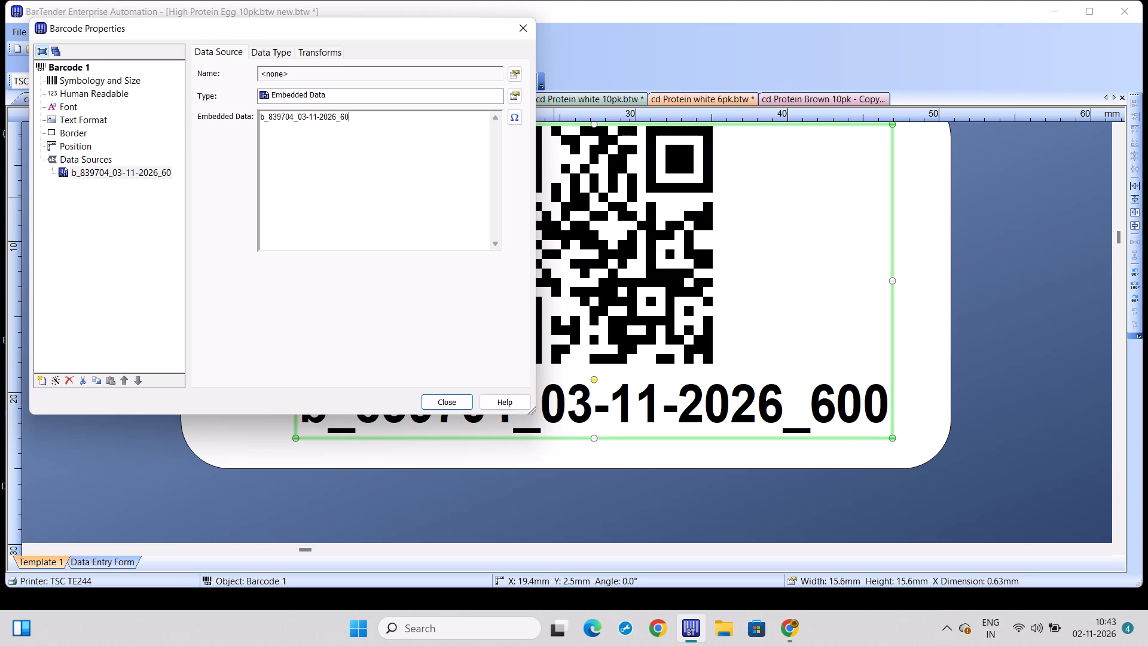
key(BackSpace)
key(BackSpace)
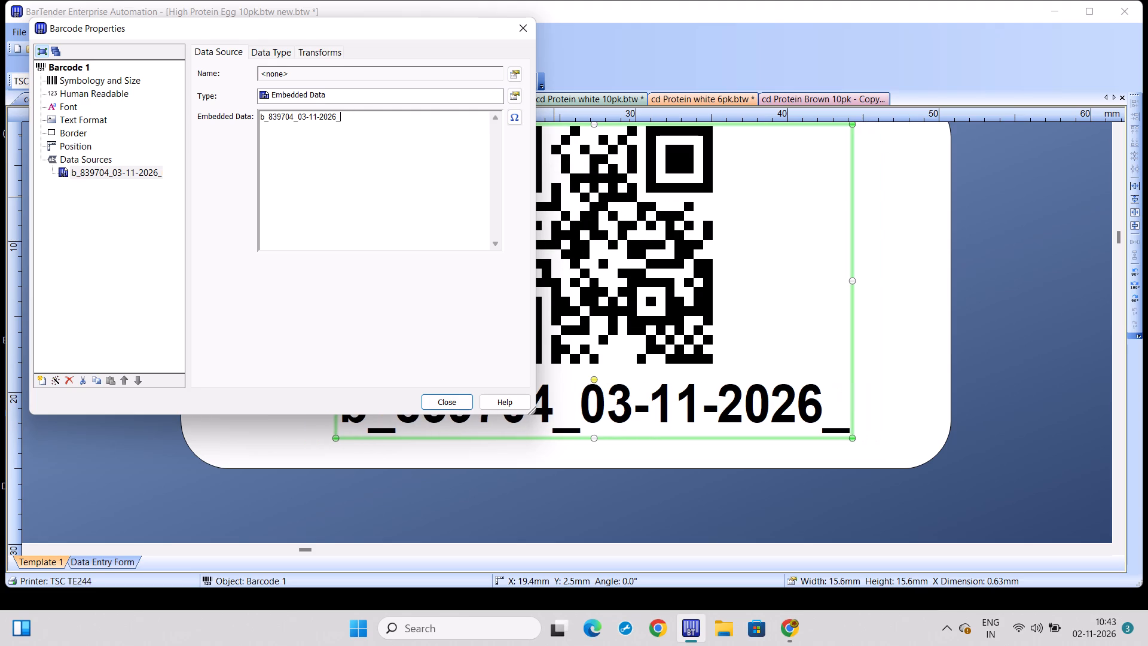
text(46)
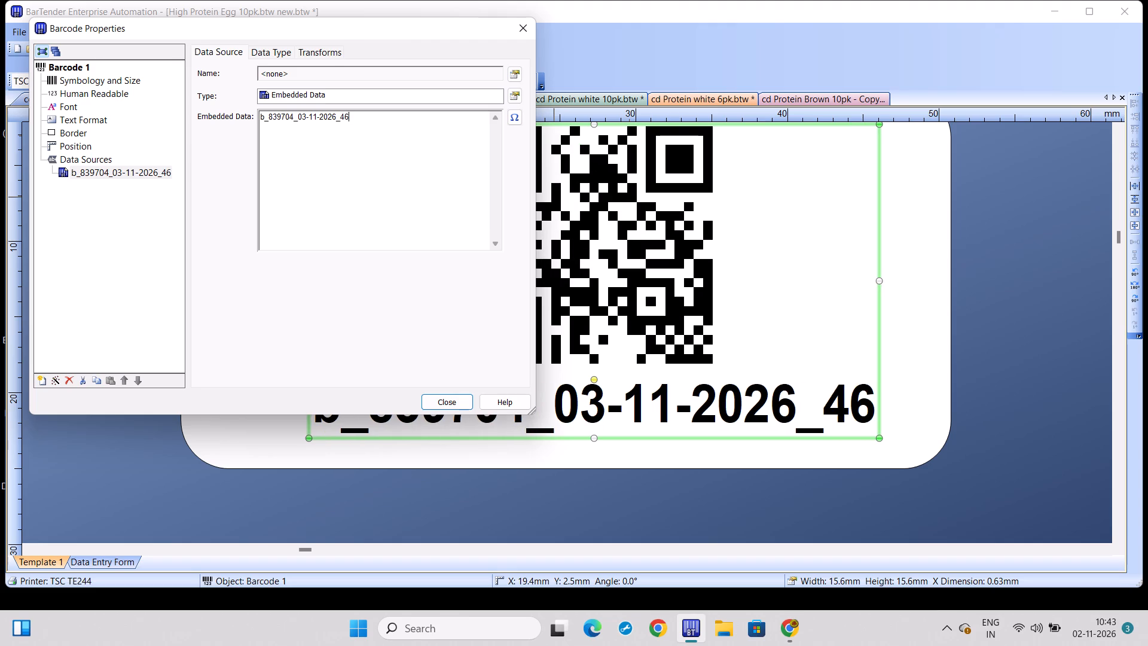
text(81)
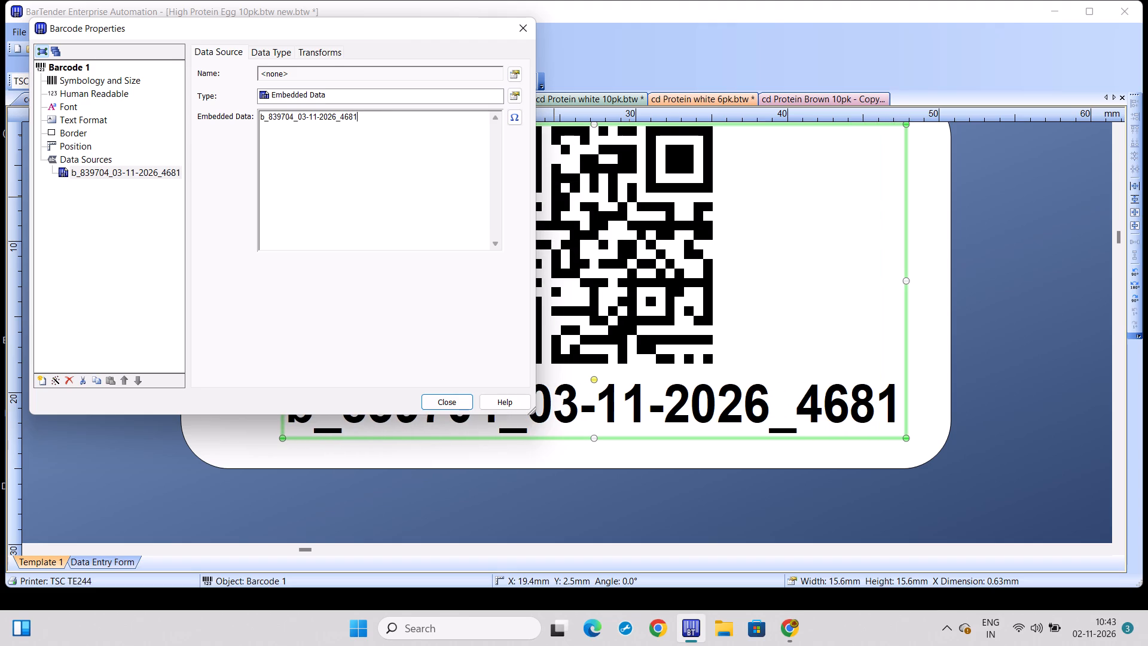
click(460, 405)
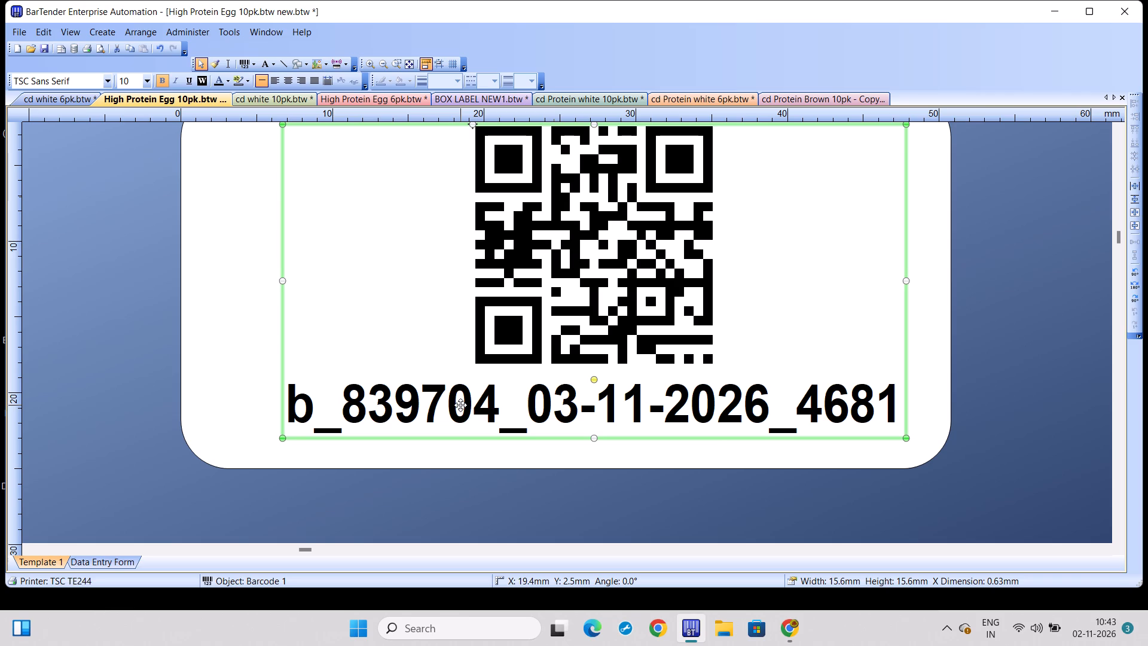
Print 1000 serial numbers of the High Protein Egg 10pk label on the TSC TE244, one copy per serial number.
key(ctrl+p)
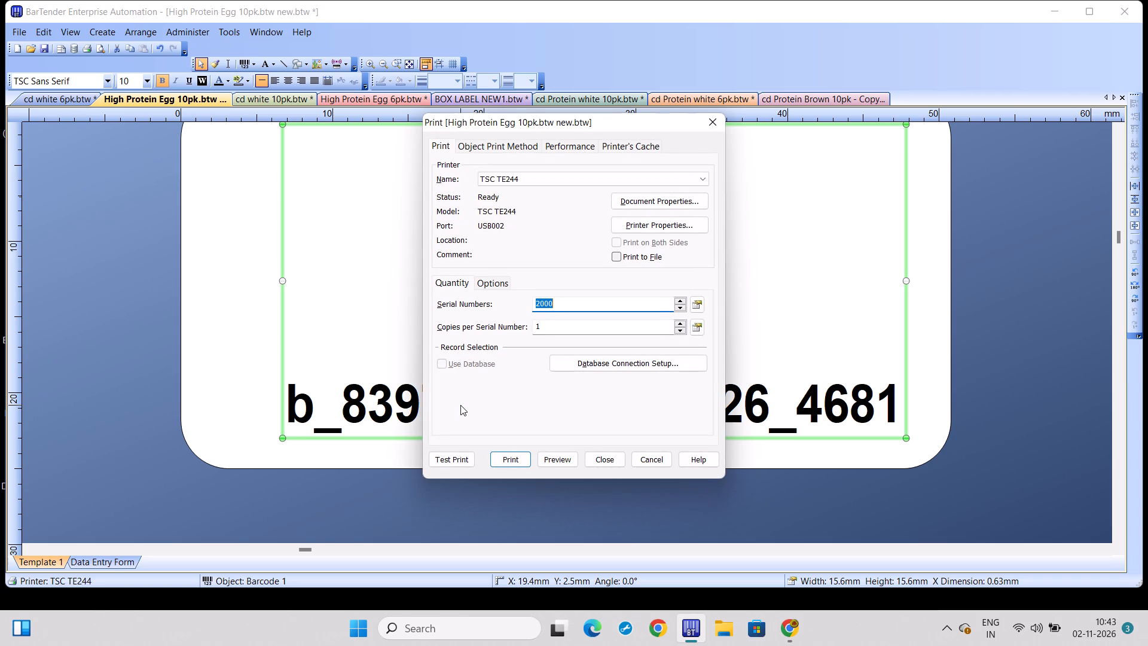
key(1)
text(00)
key(0)
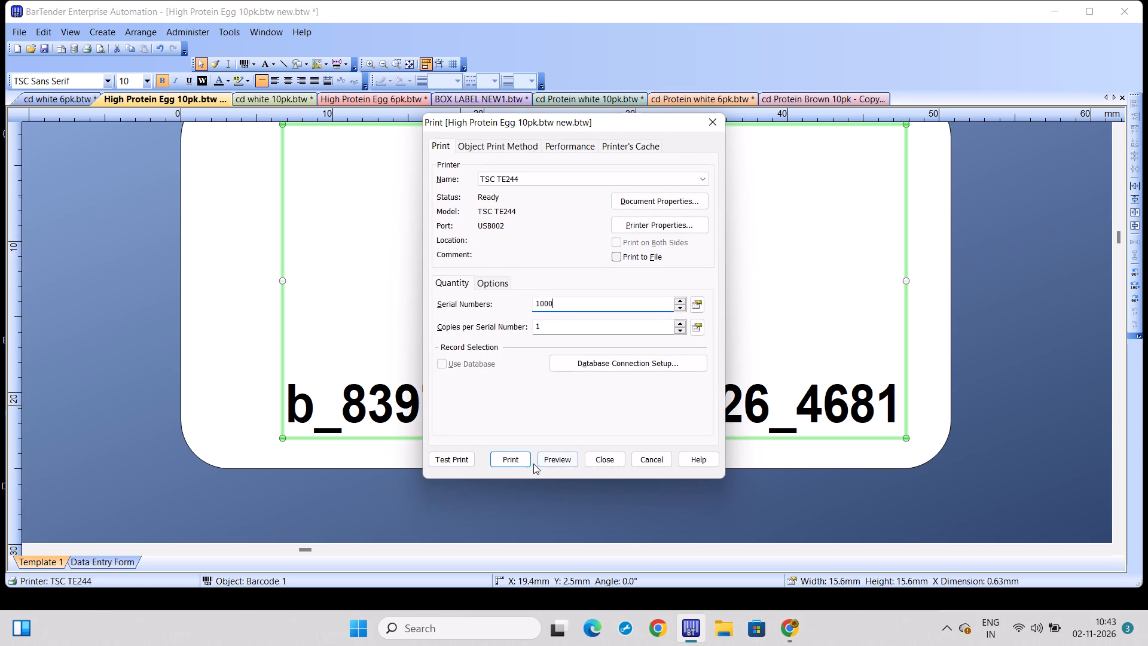
click(529, 462)
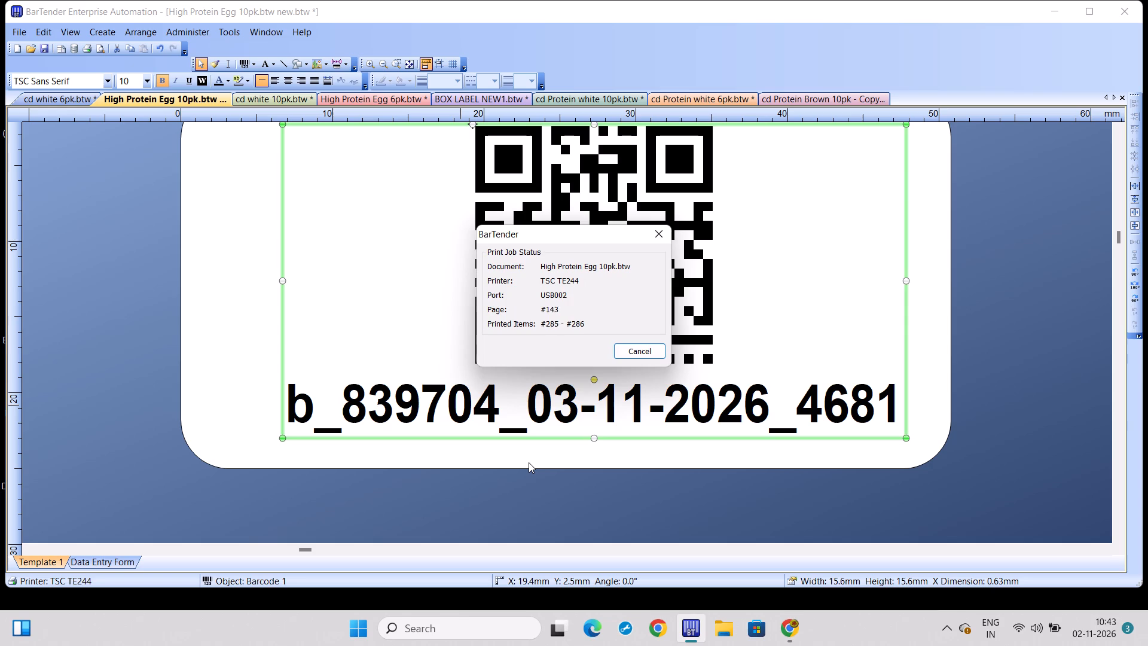
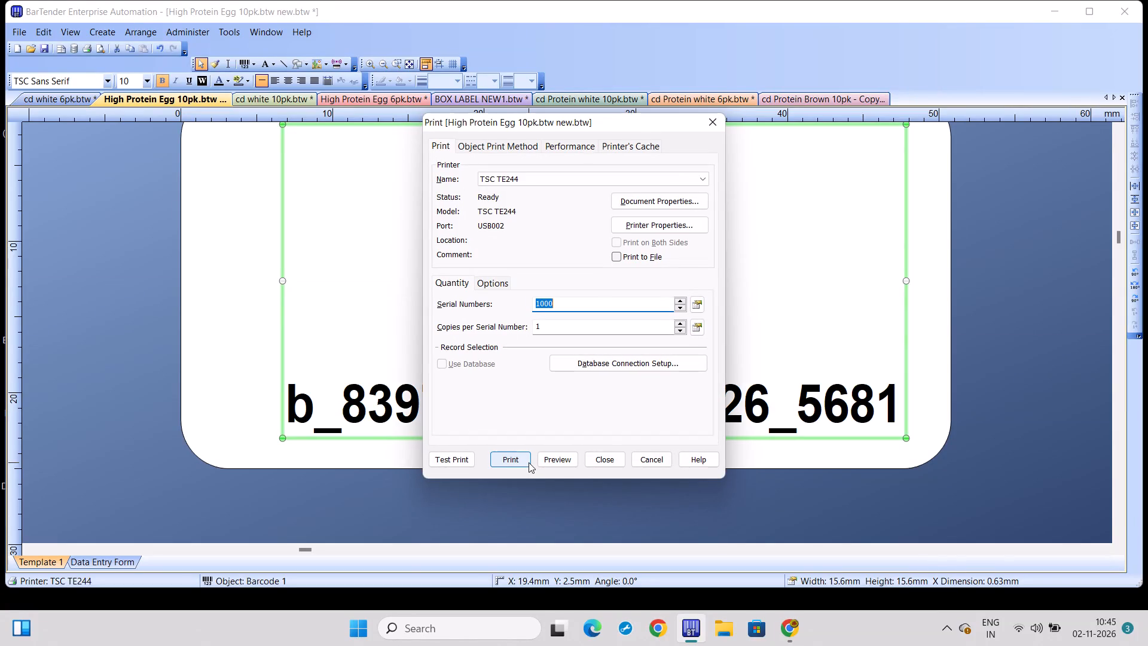
Print another 1000 serial numbers of the High Protein Egg 10pk label from serial 5681 on the TSC TE244, one copy per serial number.
click(517, 461)
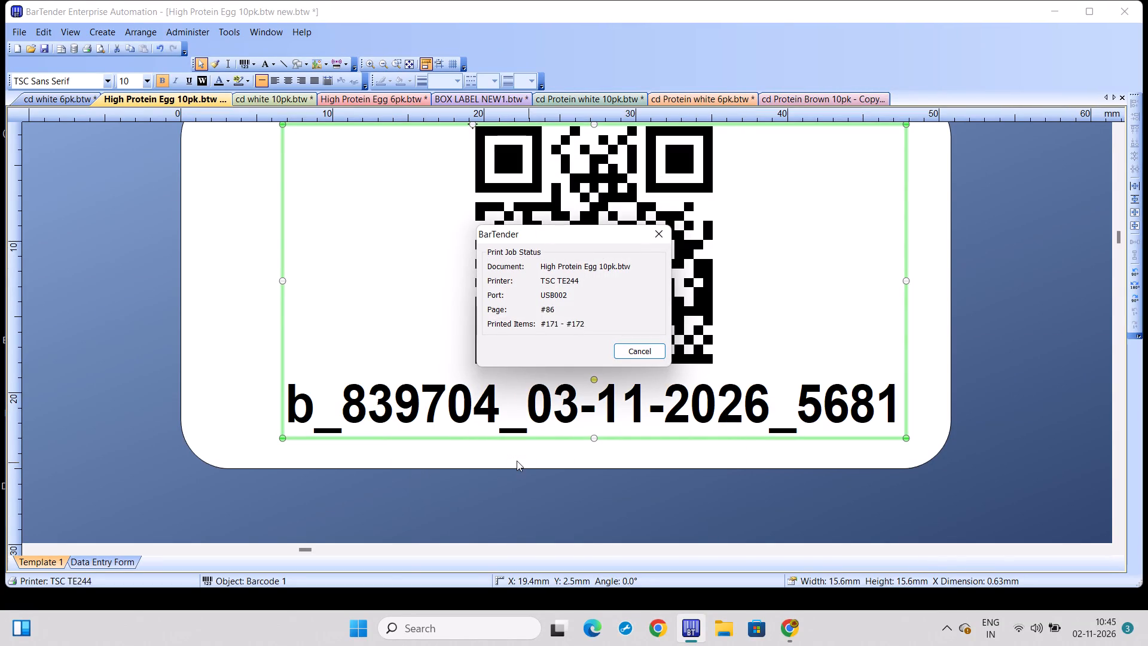
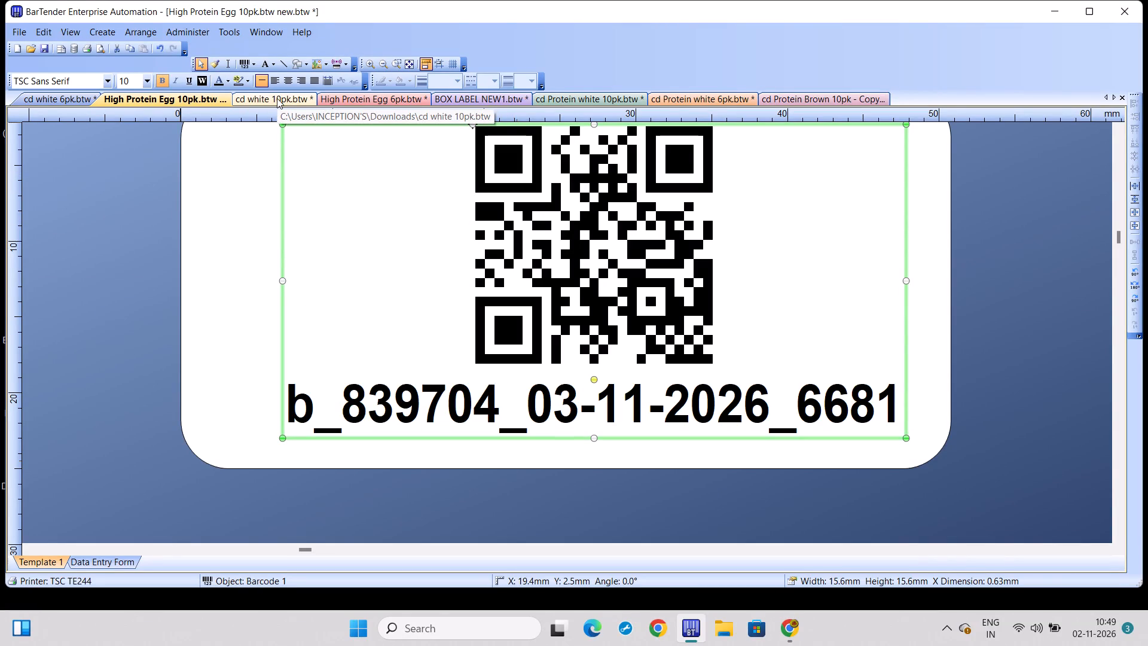
Switch to the open High Protein Egg 6pk label document.
click(368, 96)
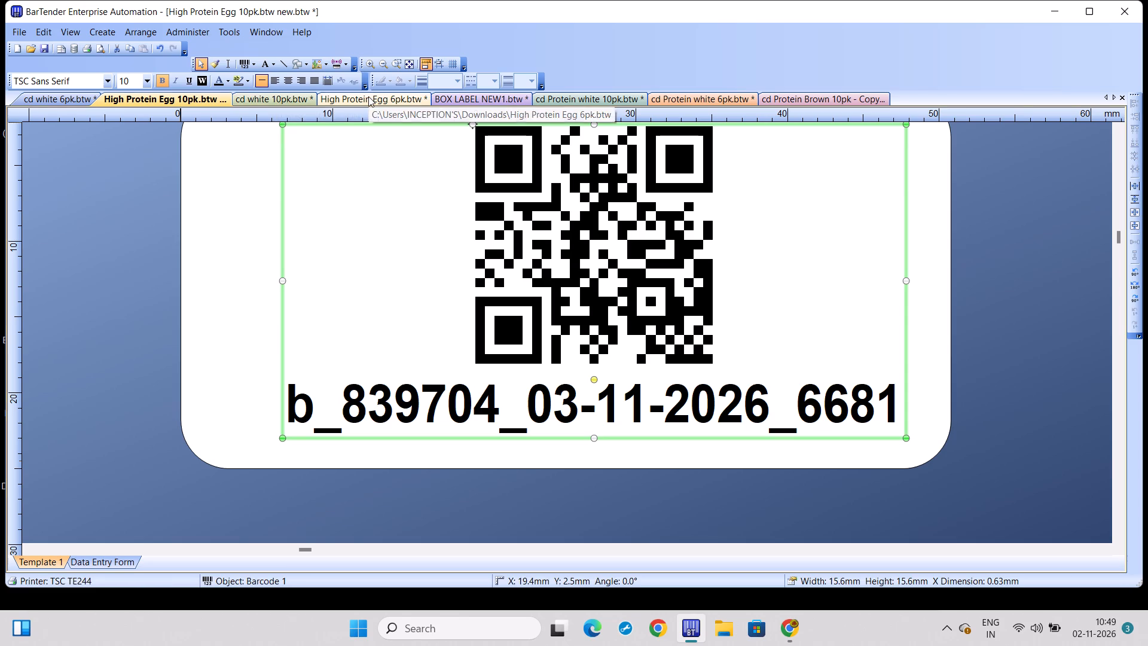
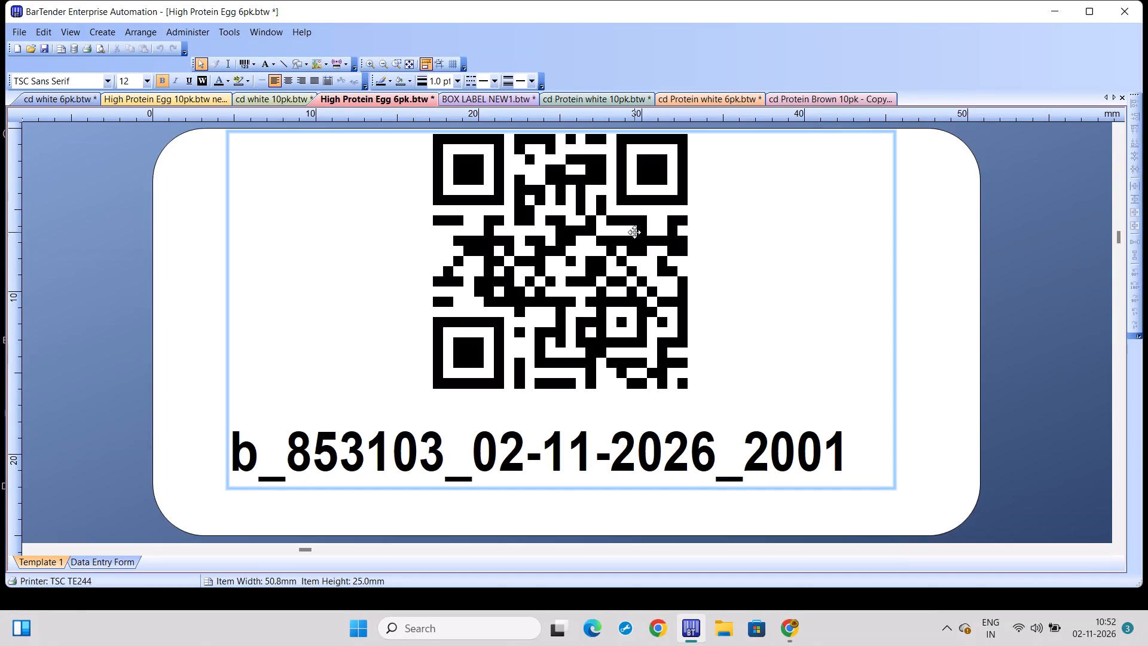
Set the QR barcode's embedded data to b_853103_03-11-2026_0001, changing the date and the starting serial number.
double_click(598, 264)
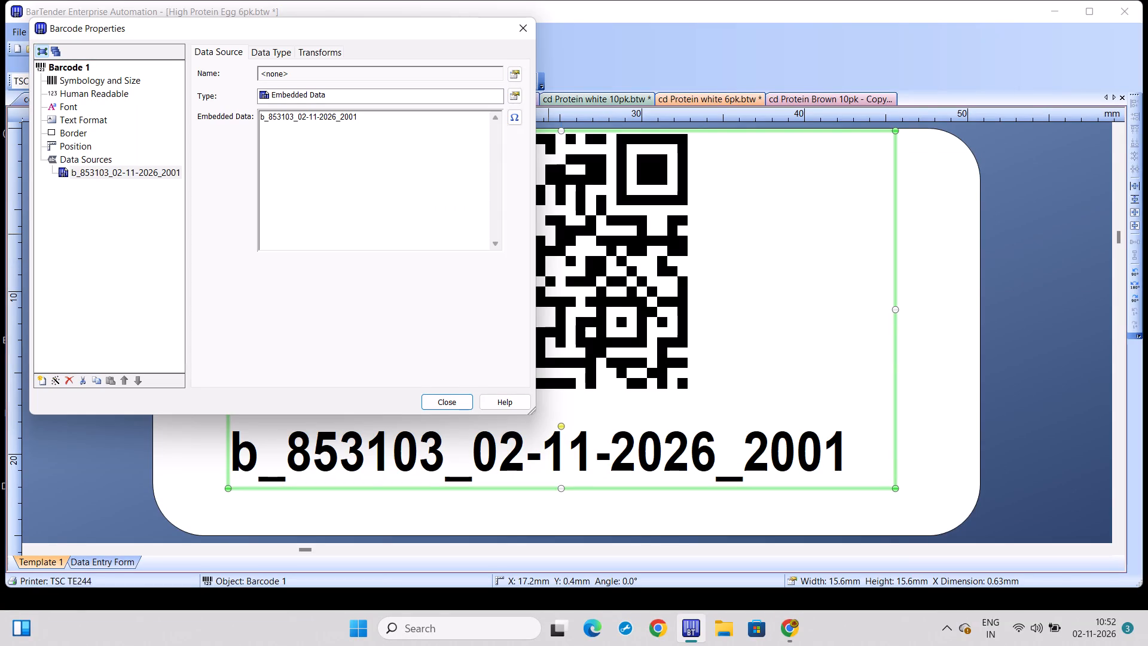
click(308, 120)
key(BackSpace)
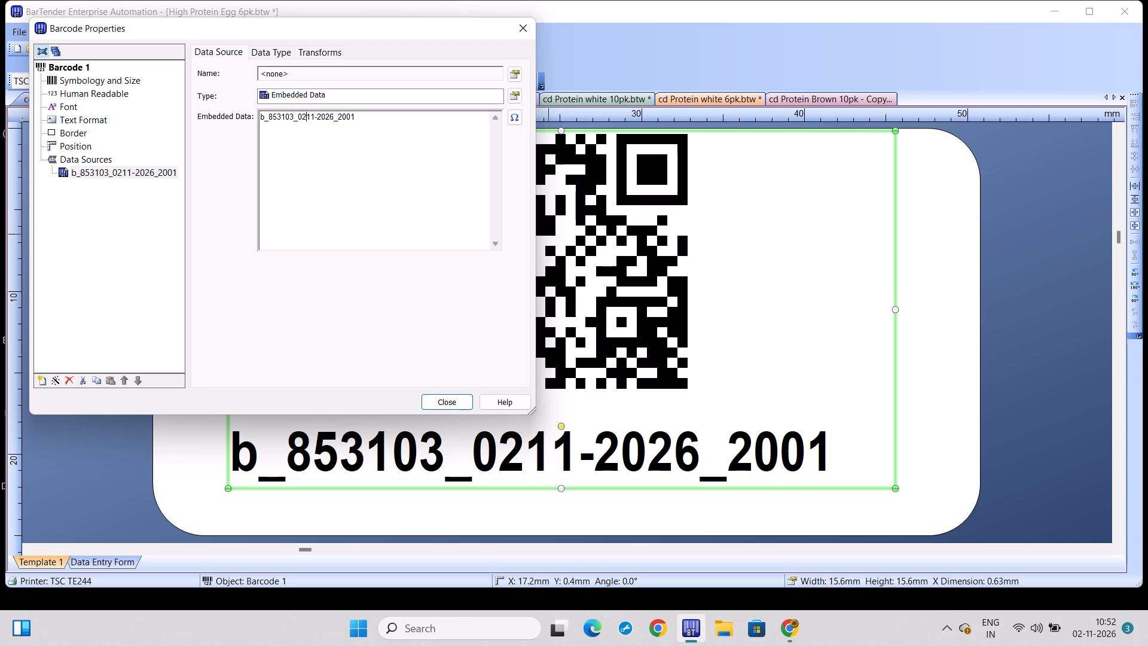
key(minus)
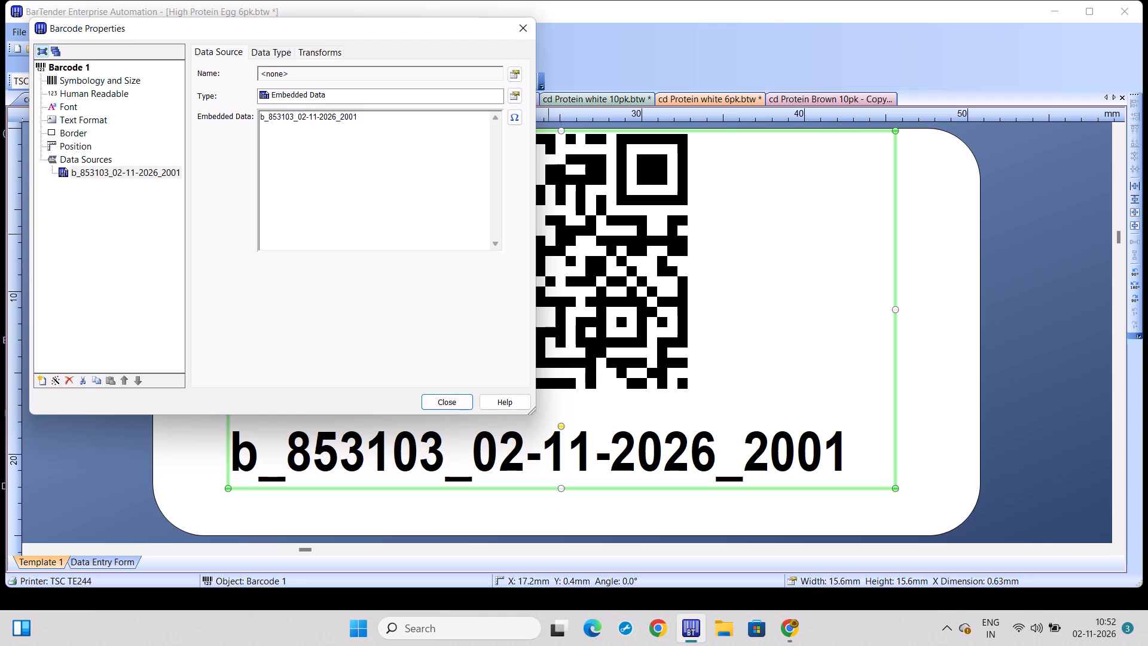
click(304, 118)
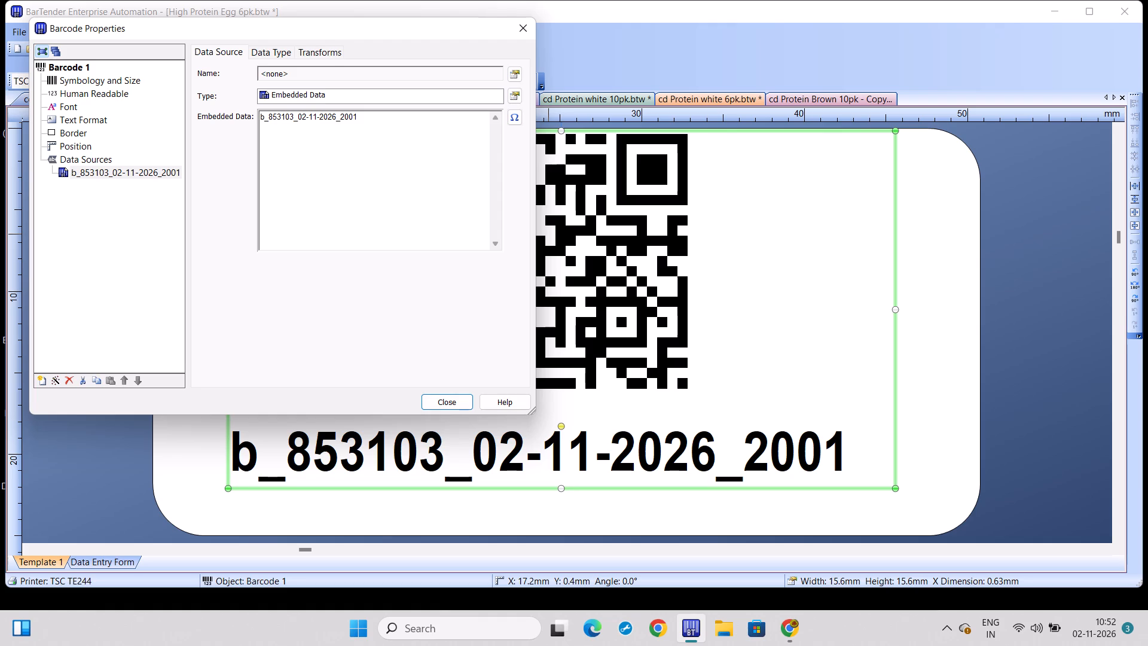
click(304, 116)
key(BackSpace)
key(3)
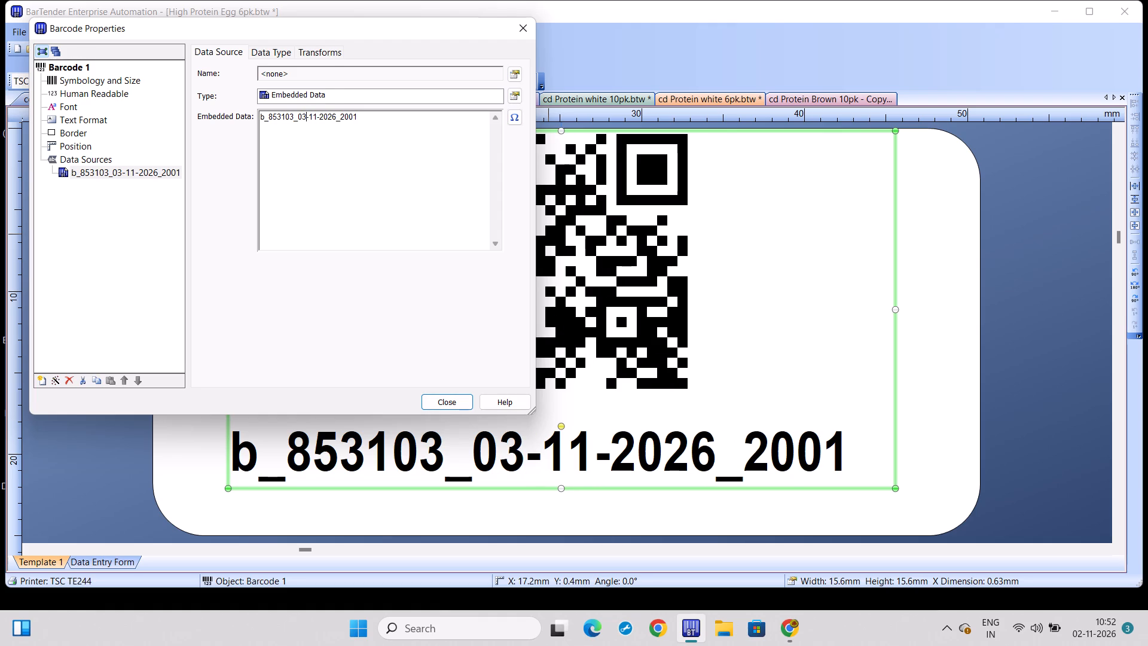
click(345, 115)
key(BackSpace)
key(0)
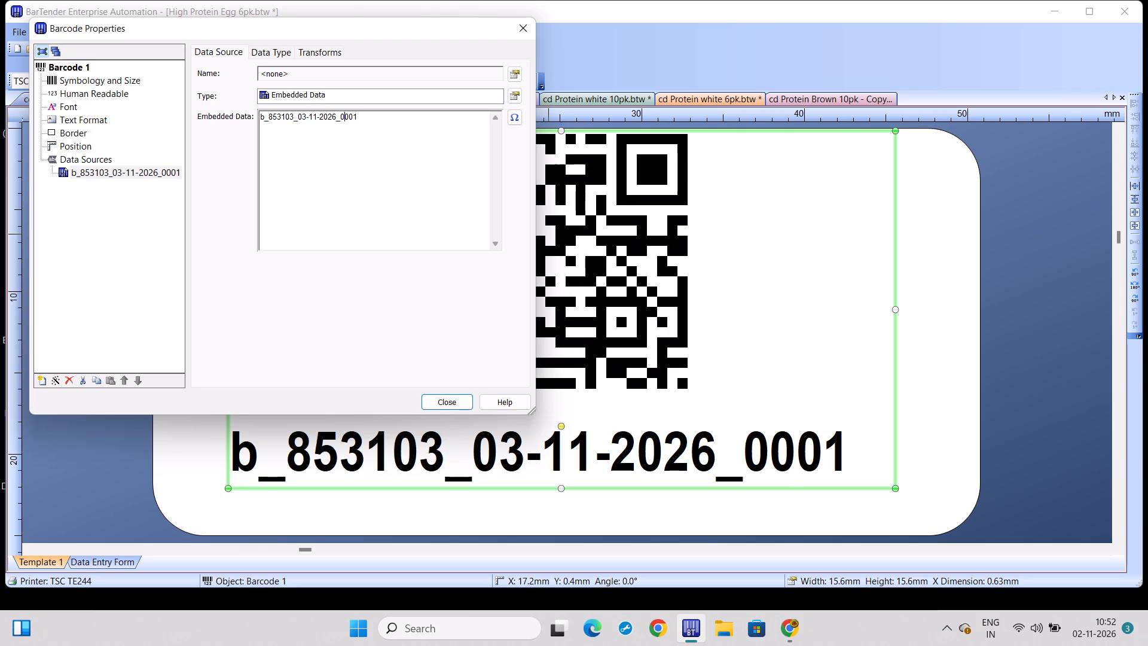
click(443, 398)
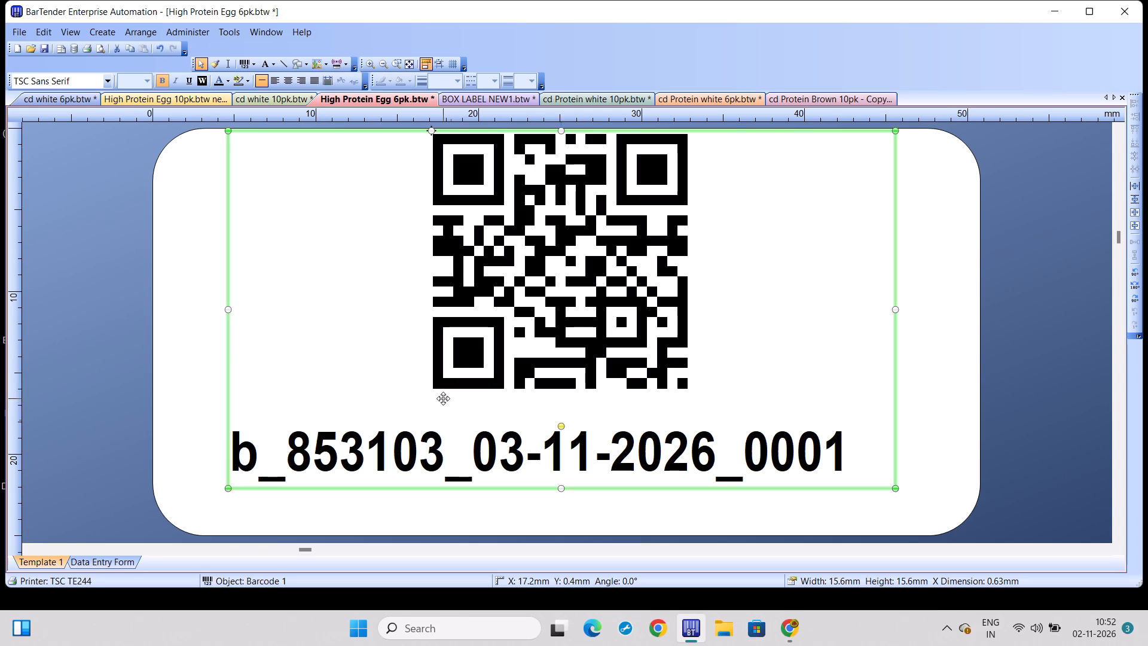
Print the High Protein Egg 6pk label on the TSC TE244 with 2000 serial numbers and 1 copy each.
key(ctrl+p)
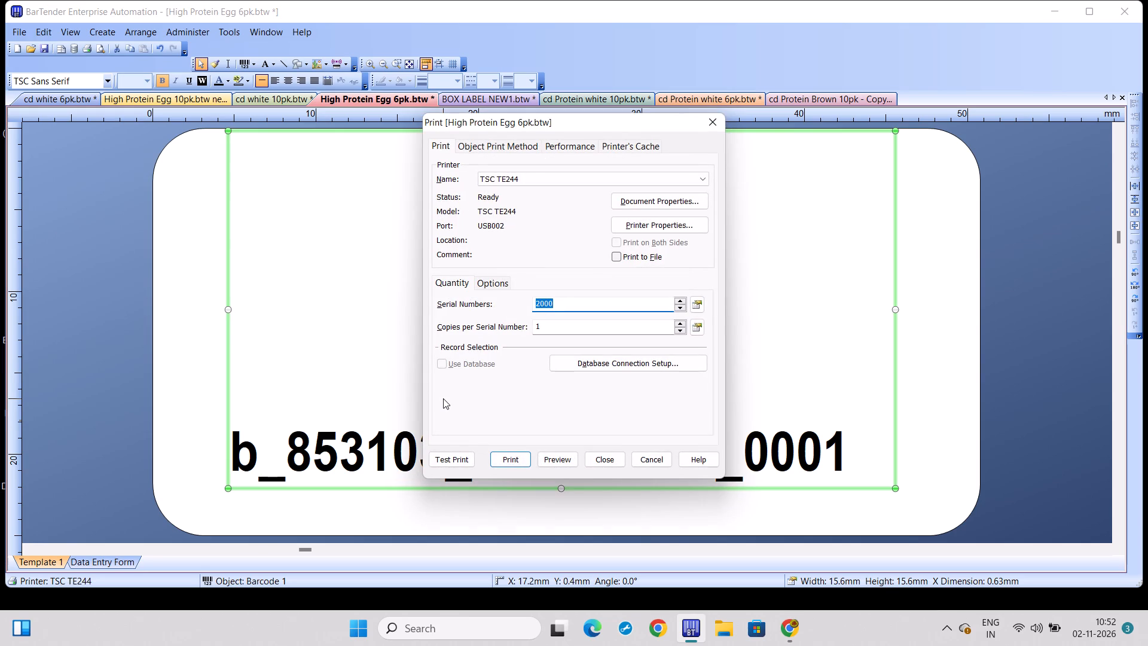
click(506, 458)
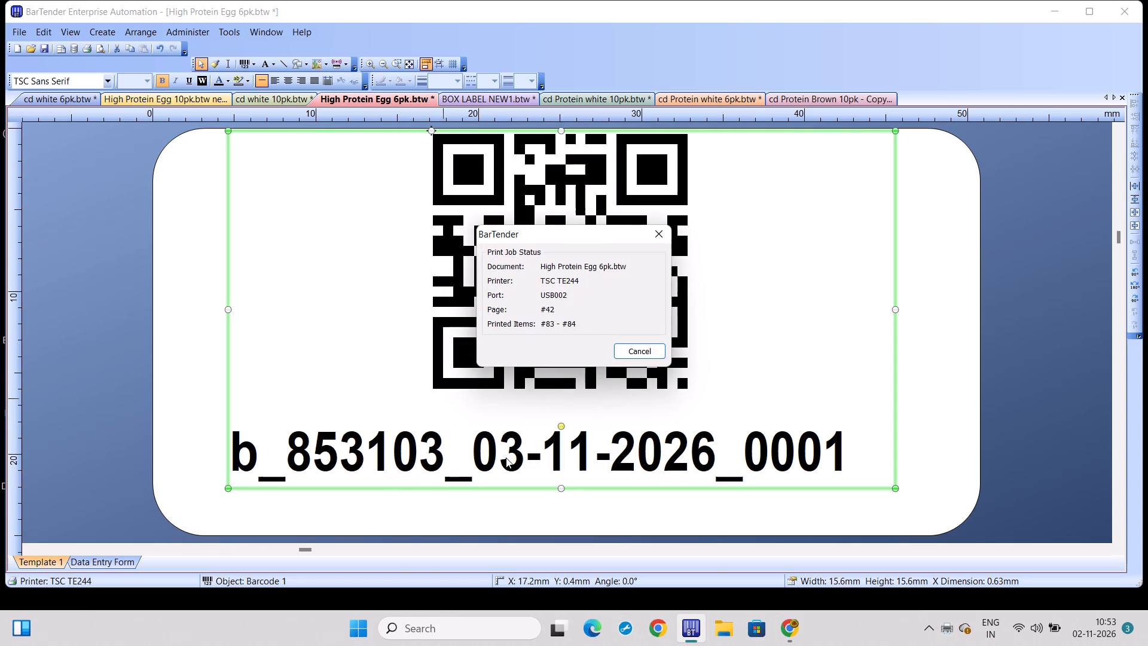
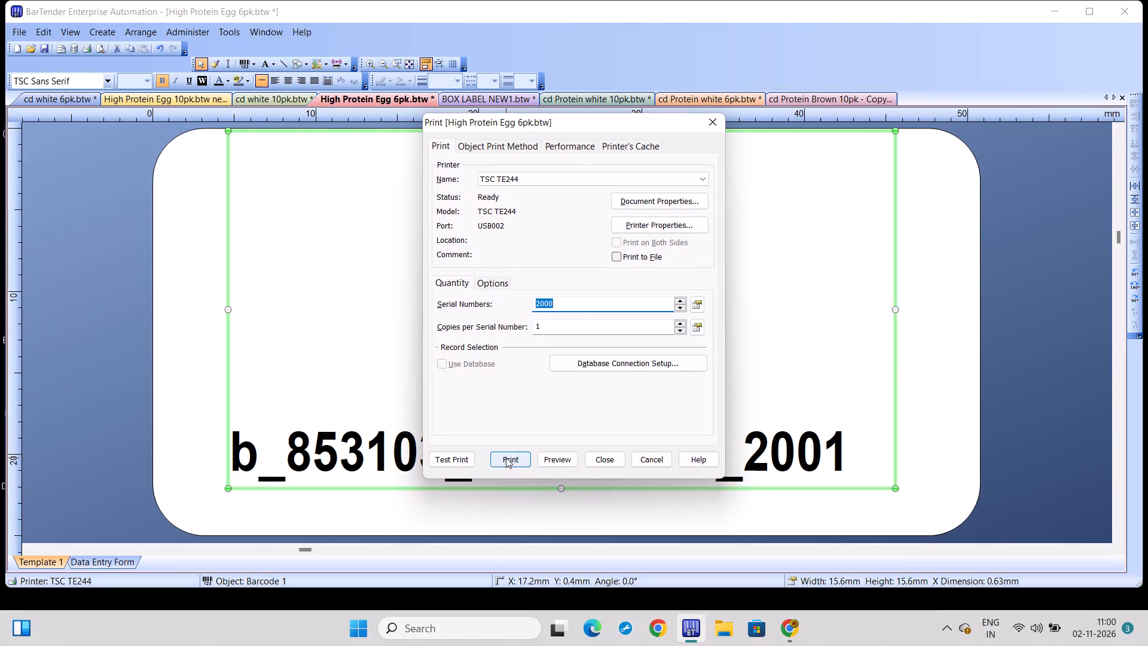
Print a further batch of 2000 High Protein Egg 6pk serial numbers on the TSC TE244, starting from 2001, with 1 copy each.
click(506, 458)
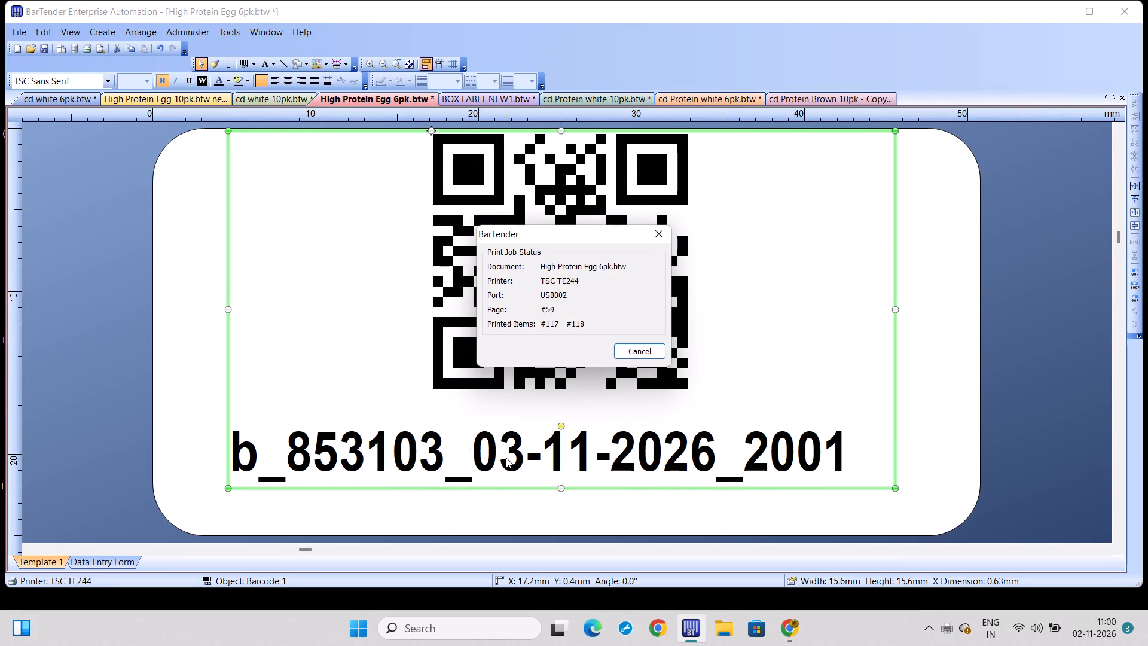
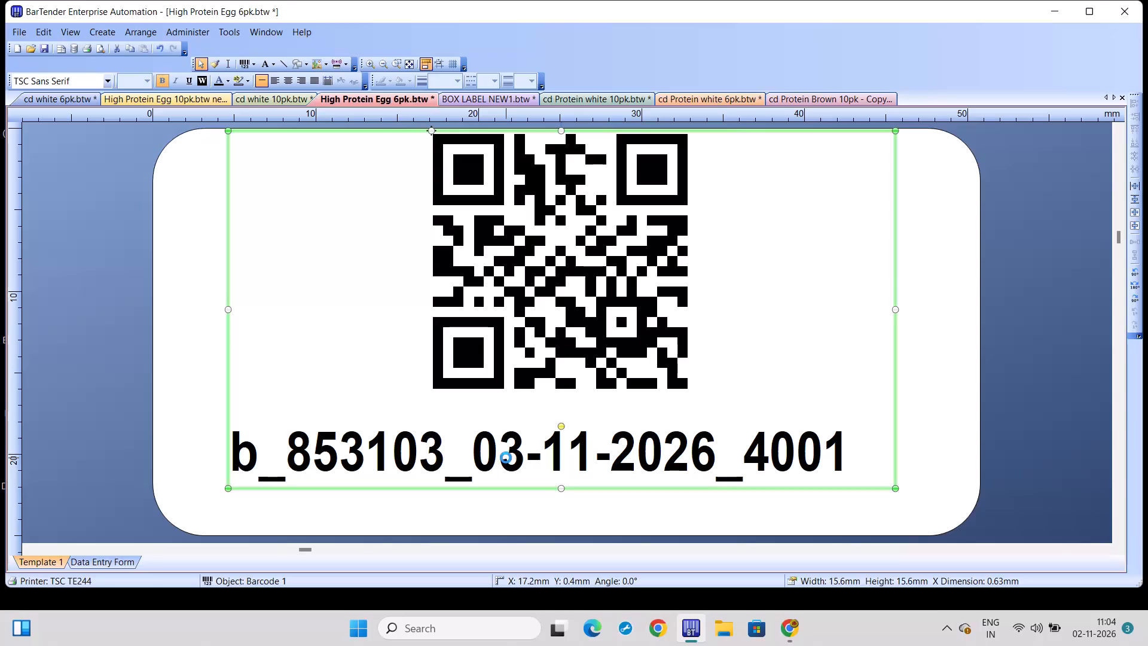
Print 150 more High Protein Egg 6pk serial numbers on the TSC TE244, starting from 4001, with 1 copy each.
key(1)
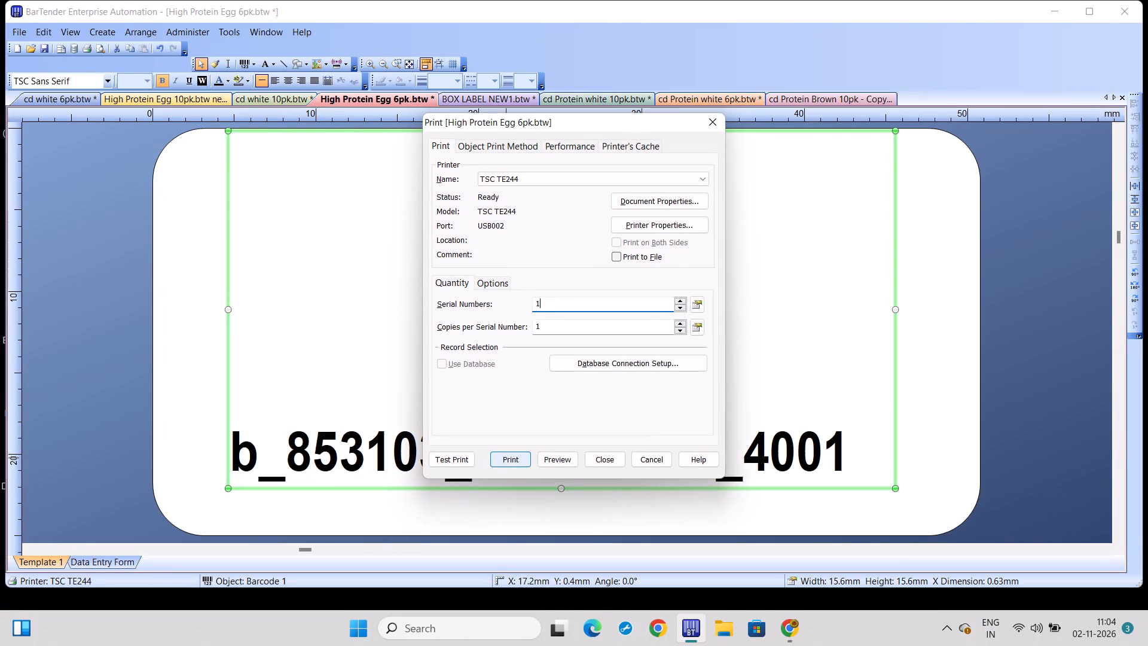
key(5)
key(0)
click(520, 463)
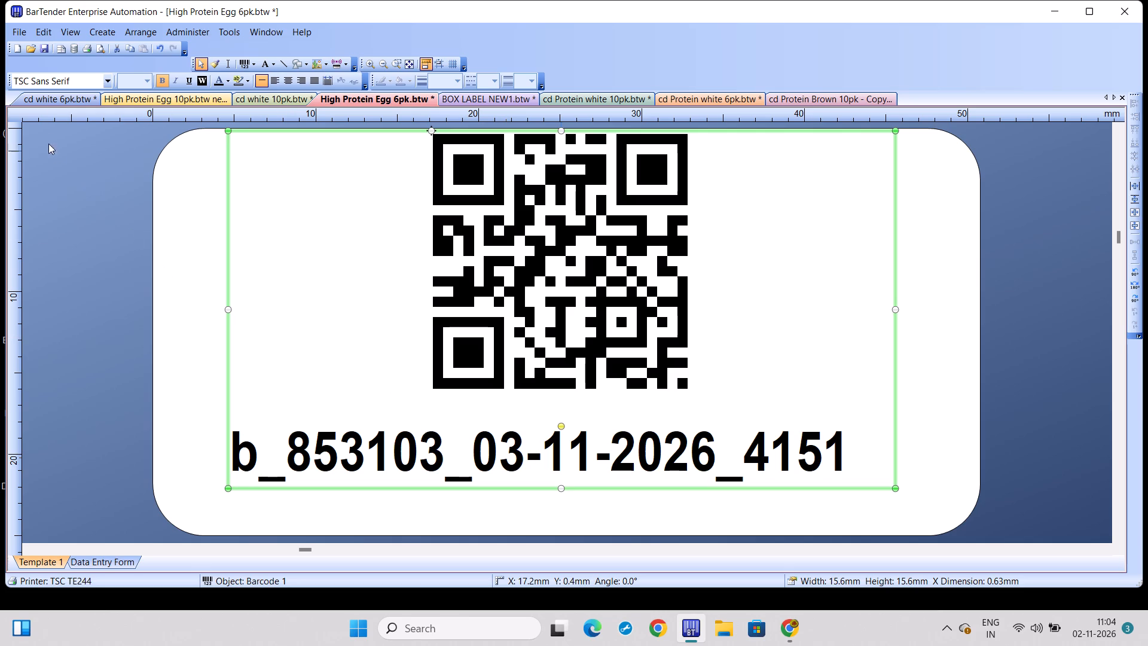
Switch to the BOX LABEL NEW1 document and change its pack text to 10PK/A.1.
click(54, 97)
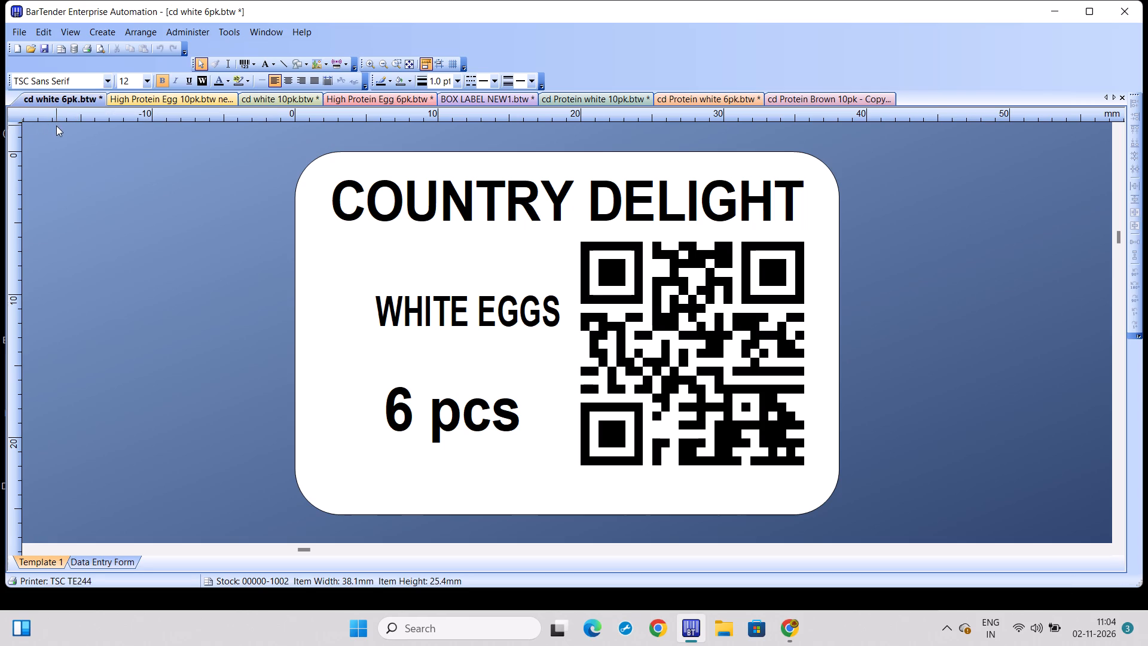
click(463, 102)
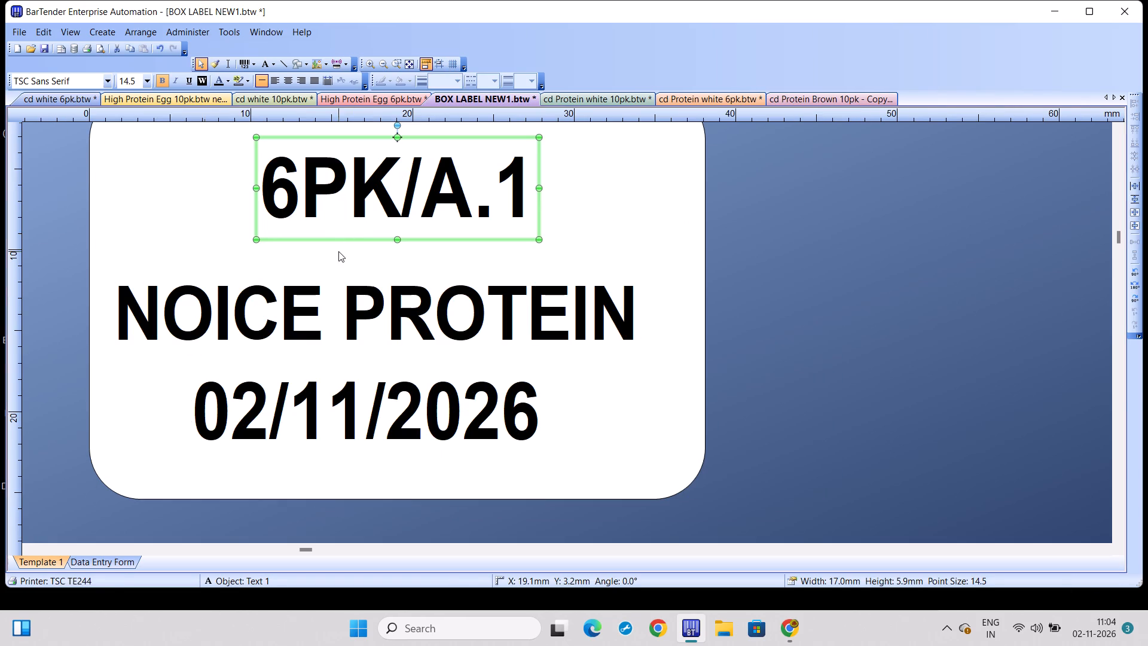
click(298, 182)
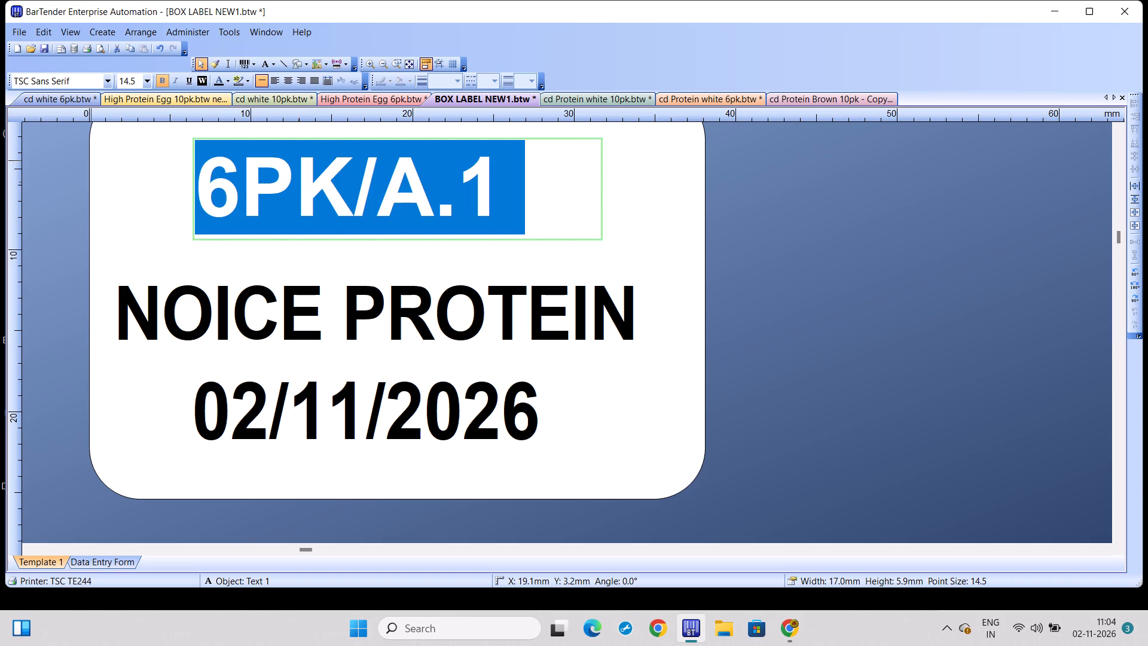
click(234, 193)
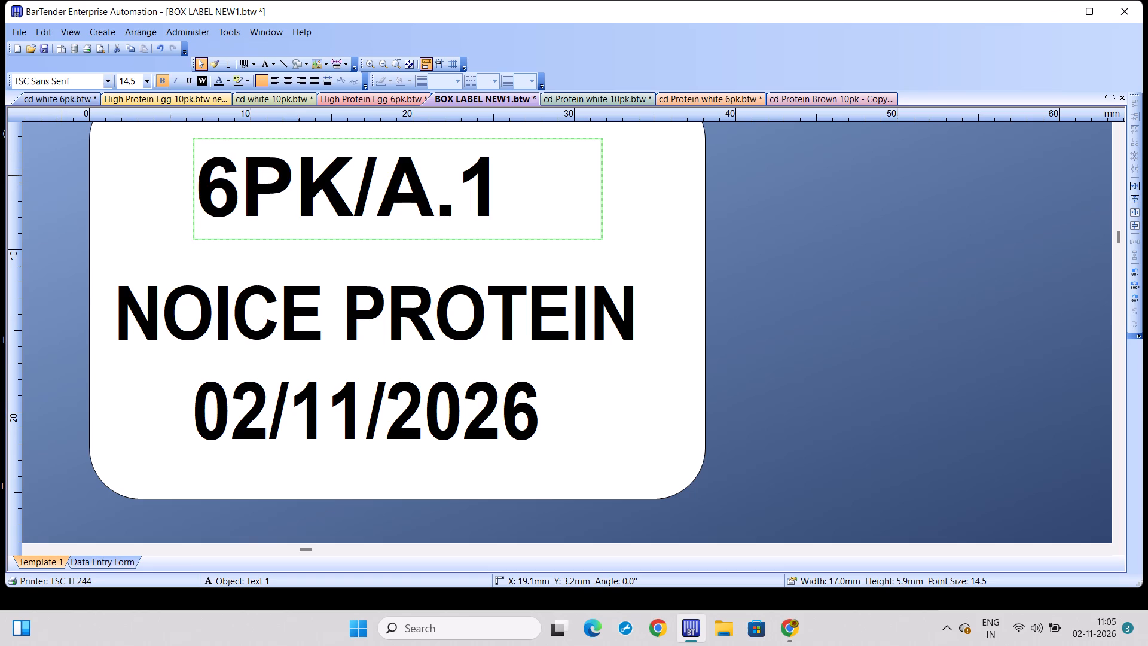
key(BackSpace)
text(10)
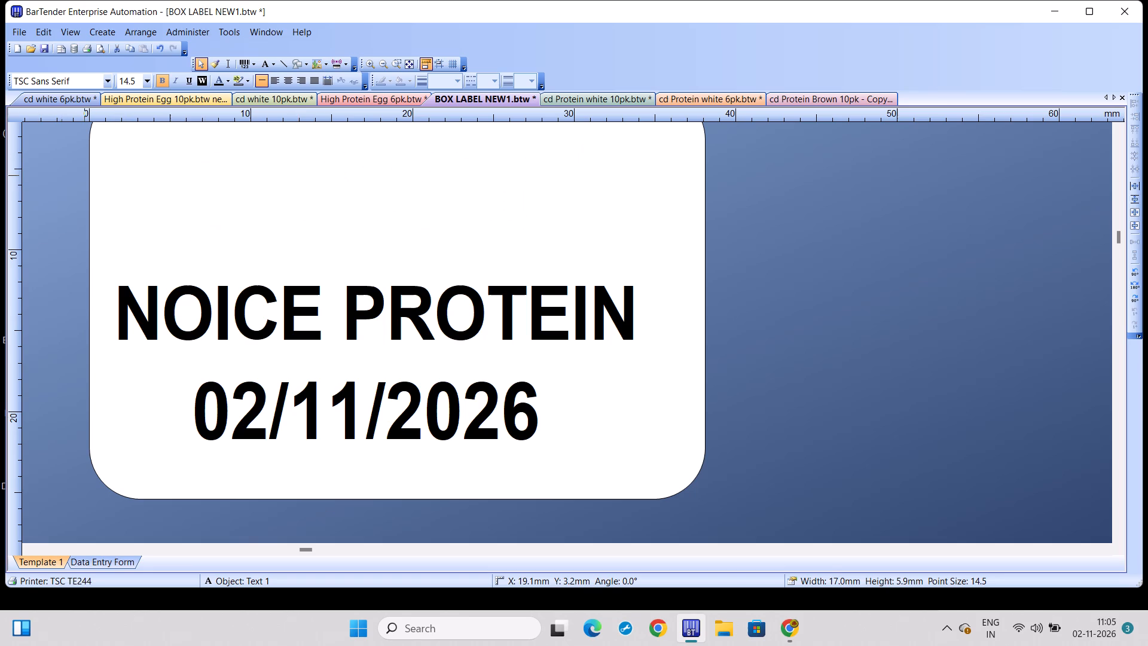
Change the date on the NOICE PROTEIN box label to 03/11/2026.
click(257, 406)
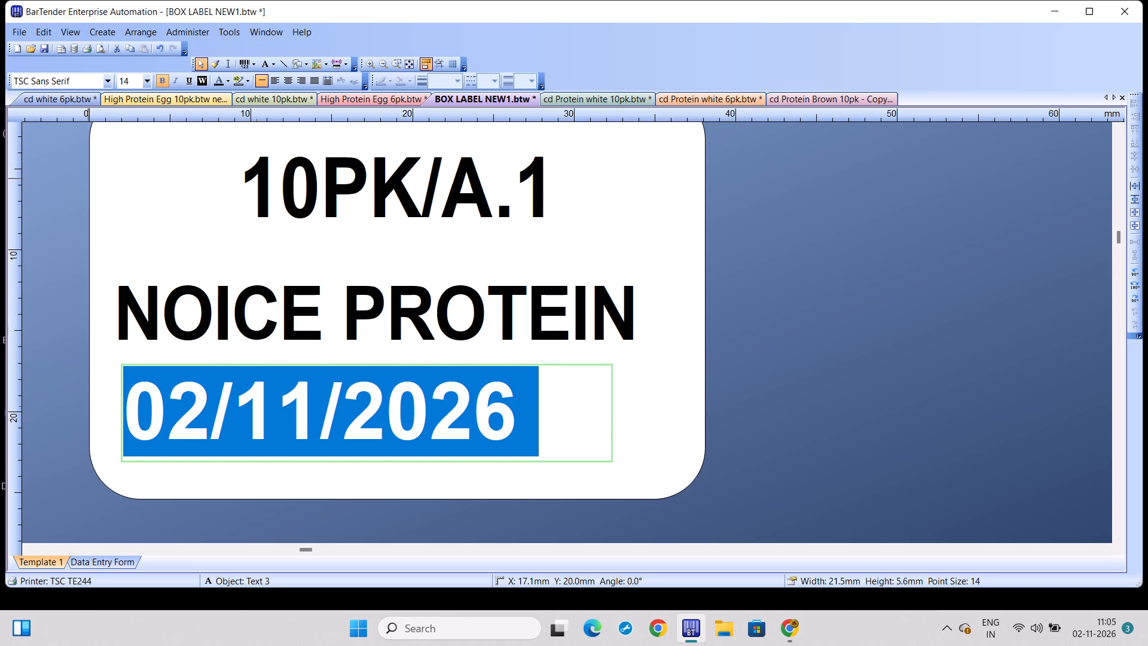
click(206, 422)
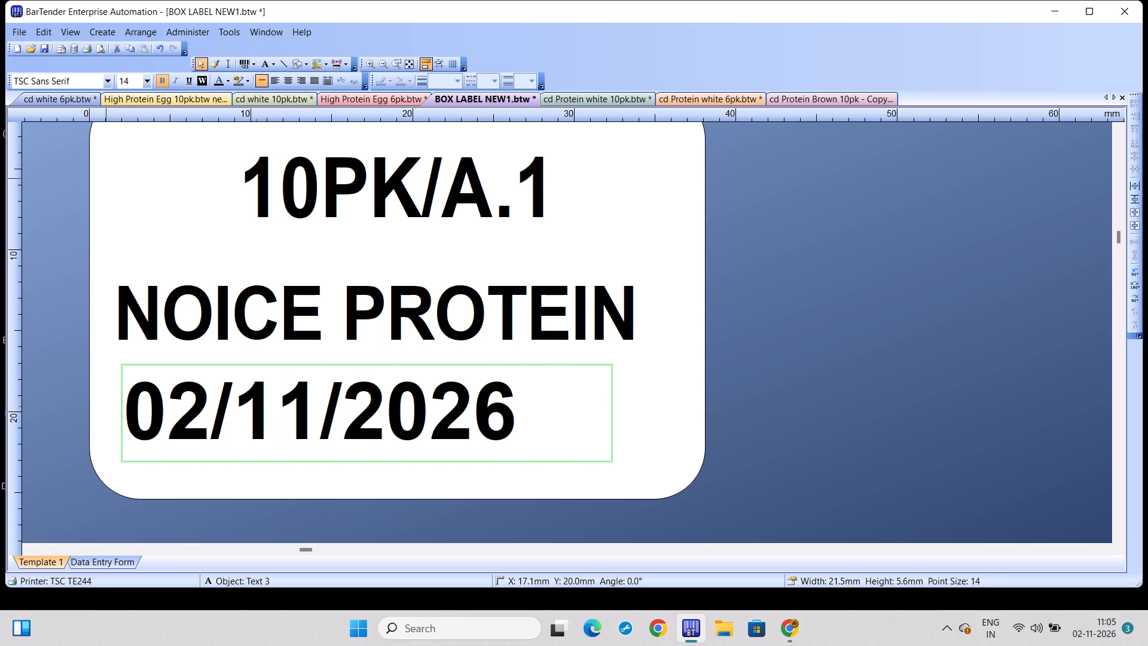
key(BackSpace)
key(3)
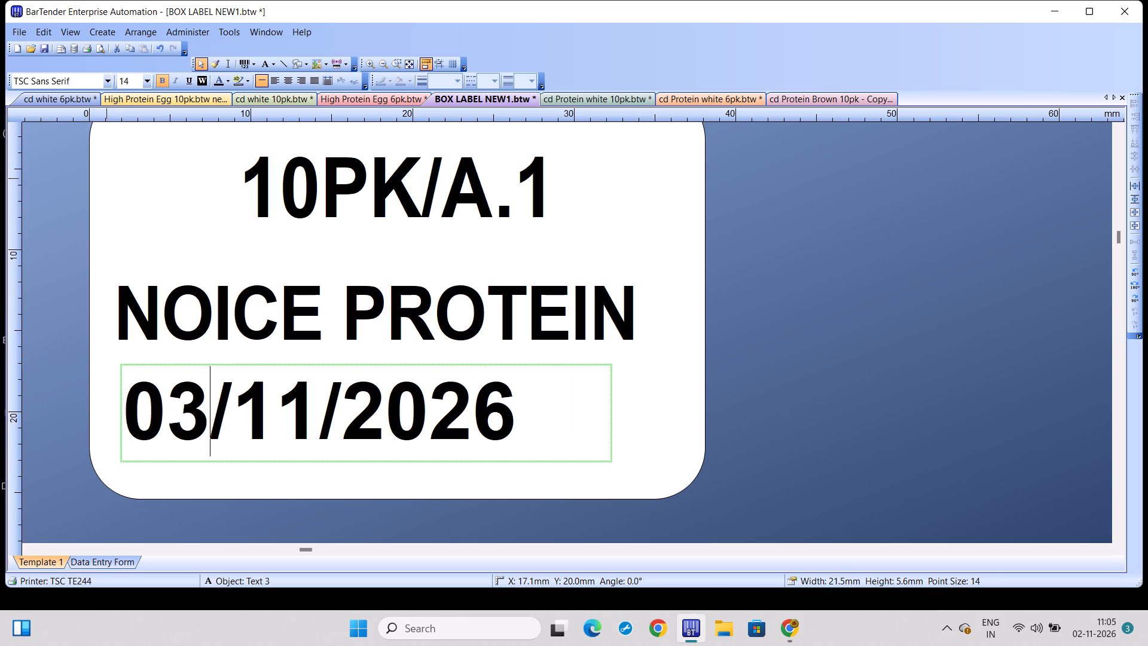
Print 180 copies of the 10PK/A.1 NOICE PROTEIN box label on the TSC TE244.
key(ctrl+p)
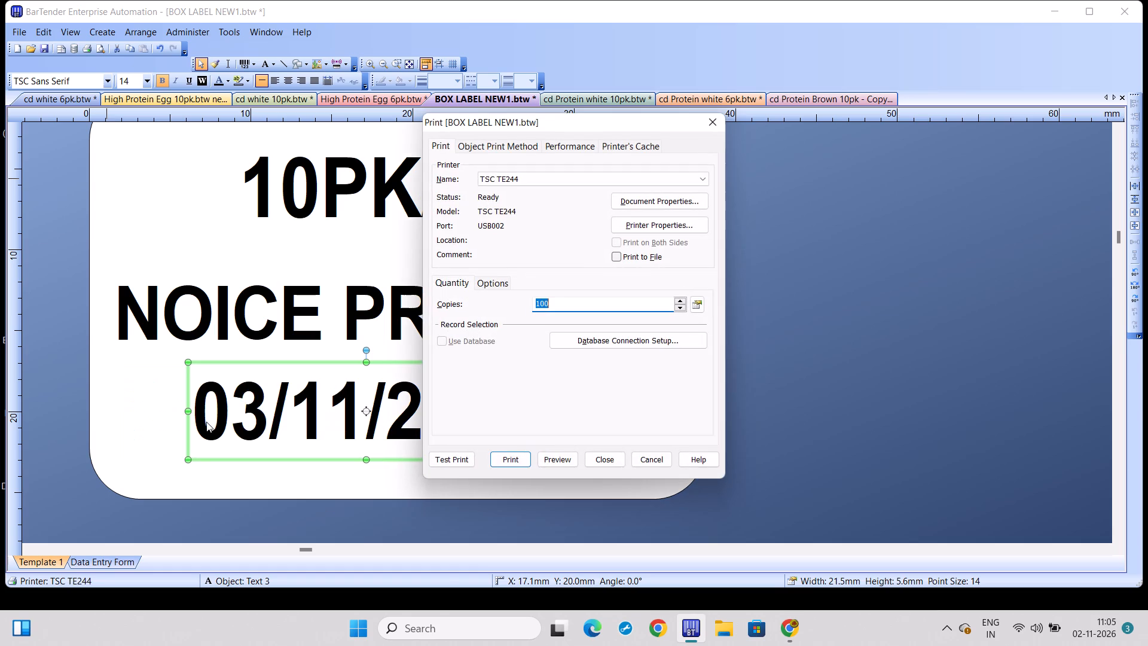
click(555, 302)
key(BackSpace)
key(BackSpace)
key(BackSpace)
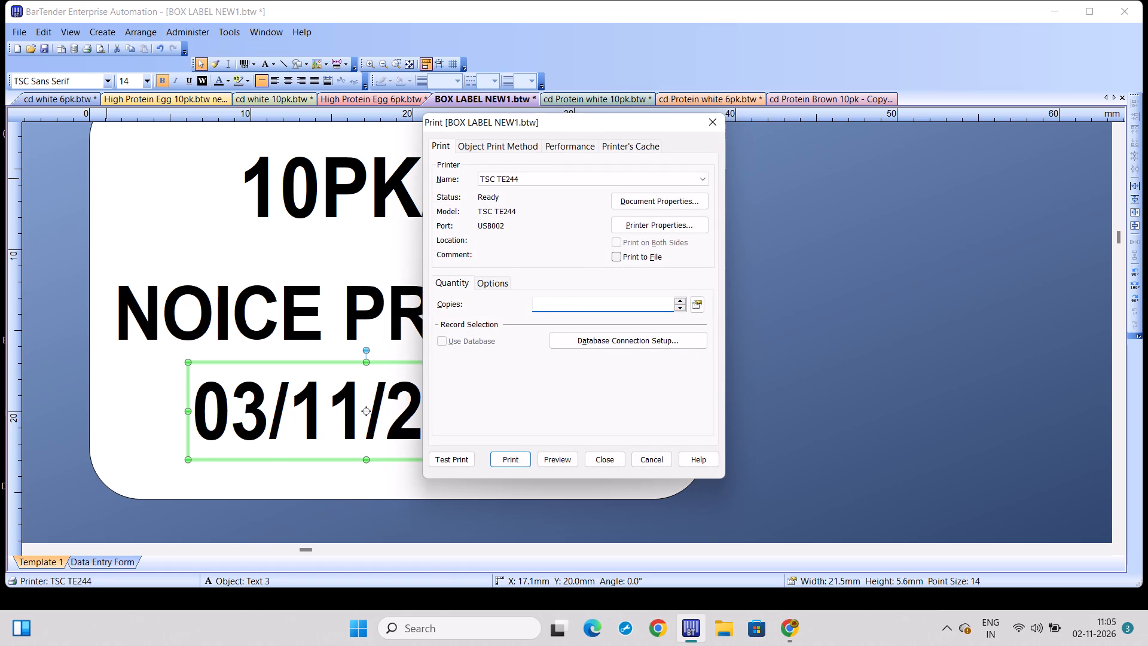
text(180)
click(508, 461)
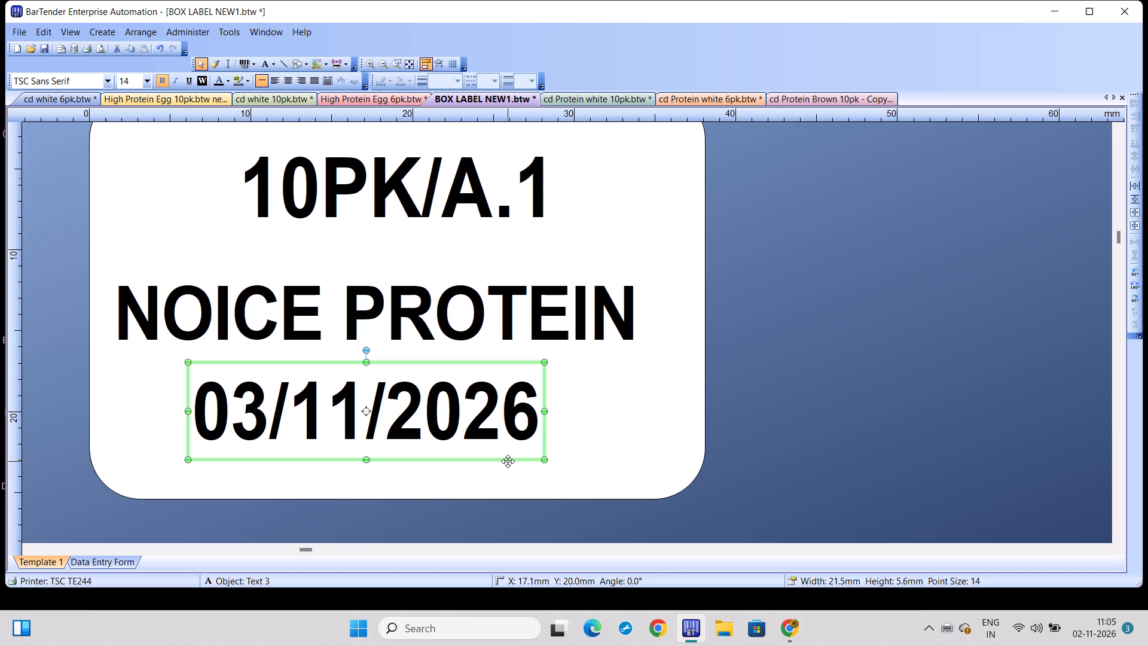
Change the pack text on the NOICE PROTEIN box label to 06PK/A.1.
click(315, 192)
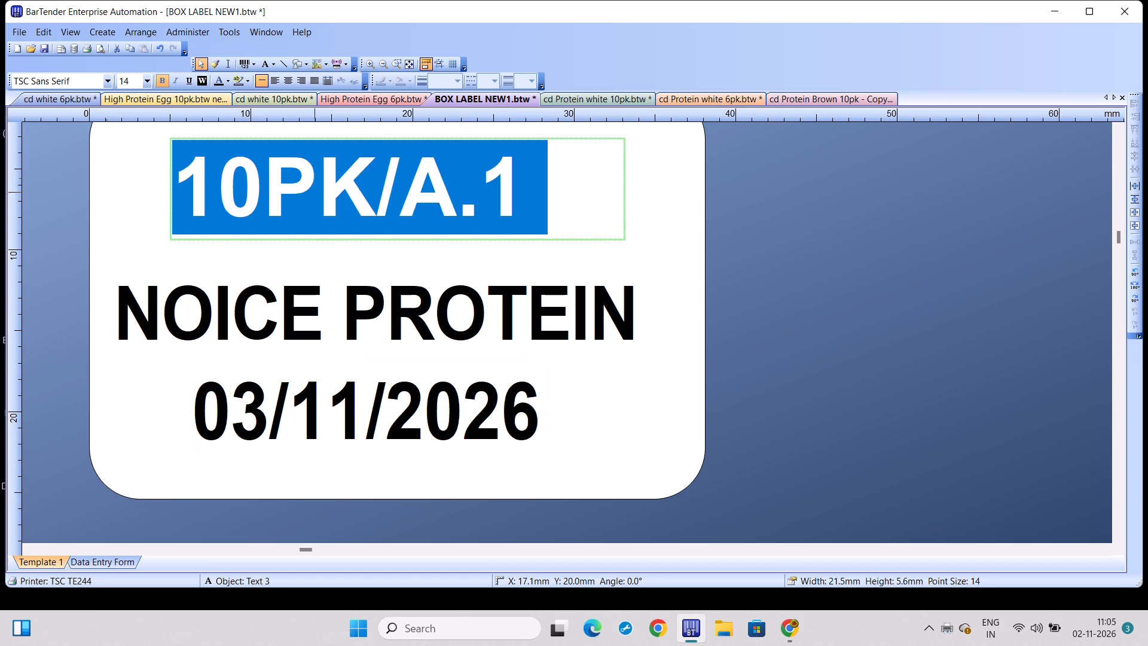
click(264, 188)
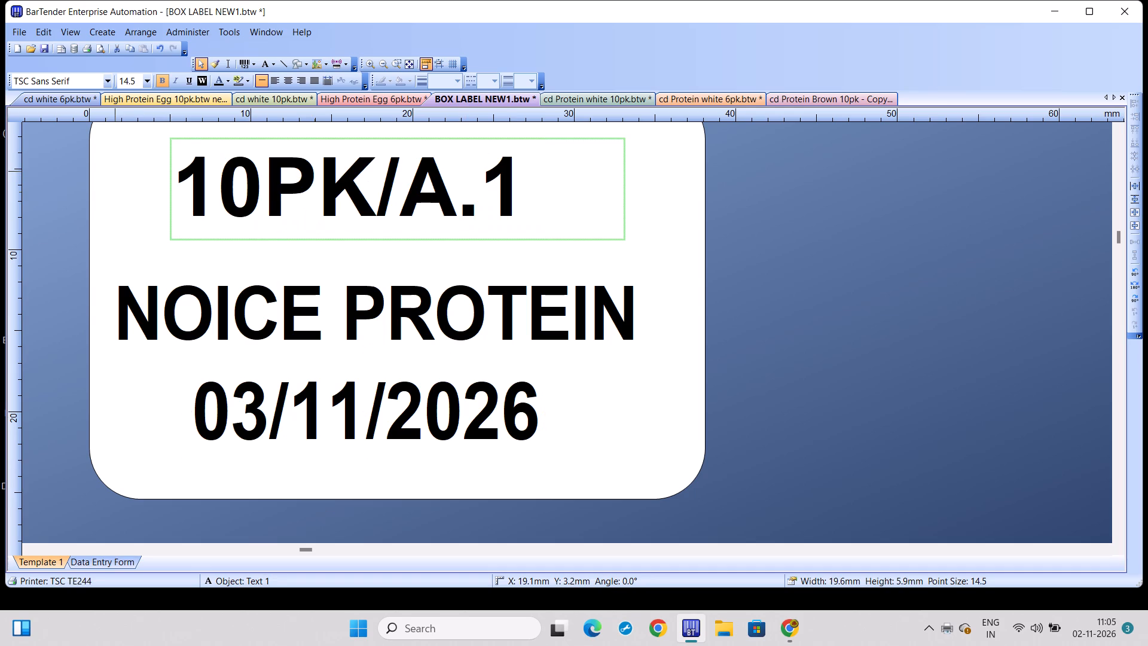
click(264, 188)
key(BackSpace)
key(BackSpace)
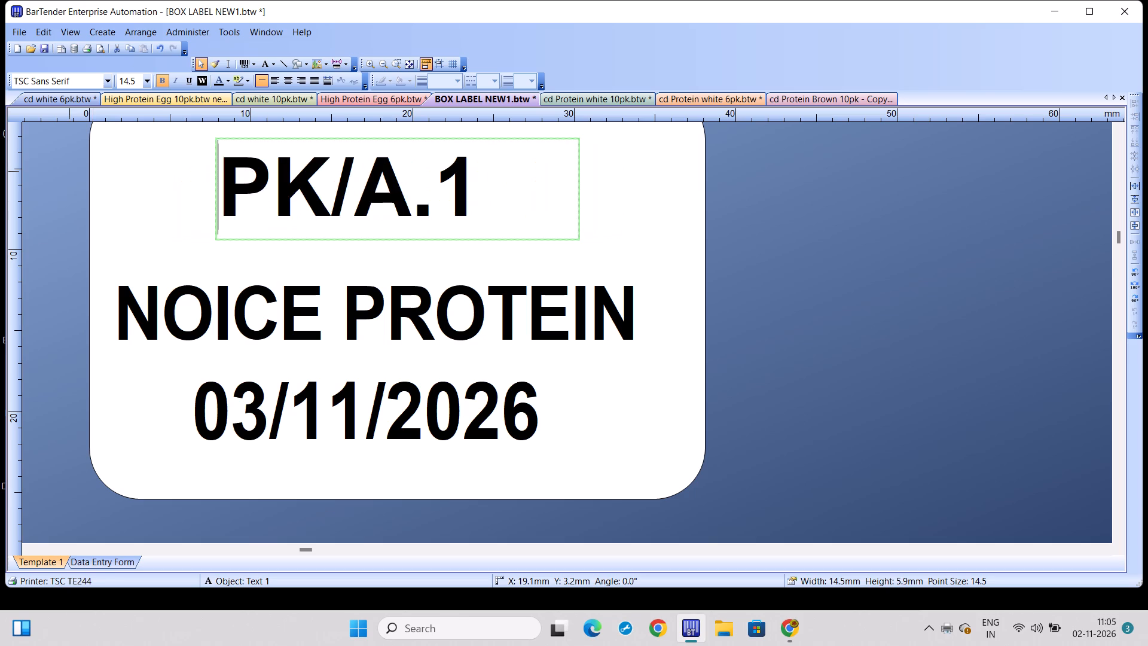
text(06)
Print 130 copies of the 06PK/A.1 NOICE PROTEIN box label on the TSC TE244.
key(ctrl+p)
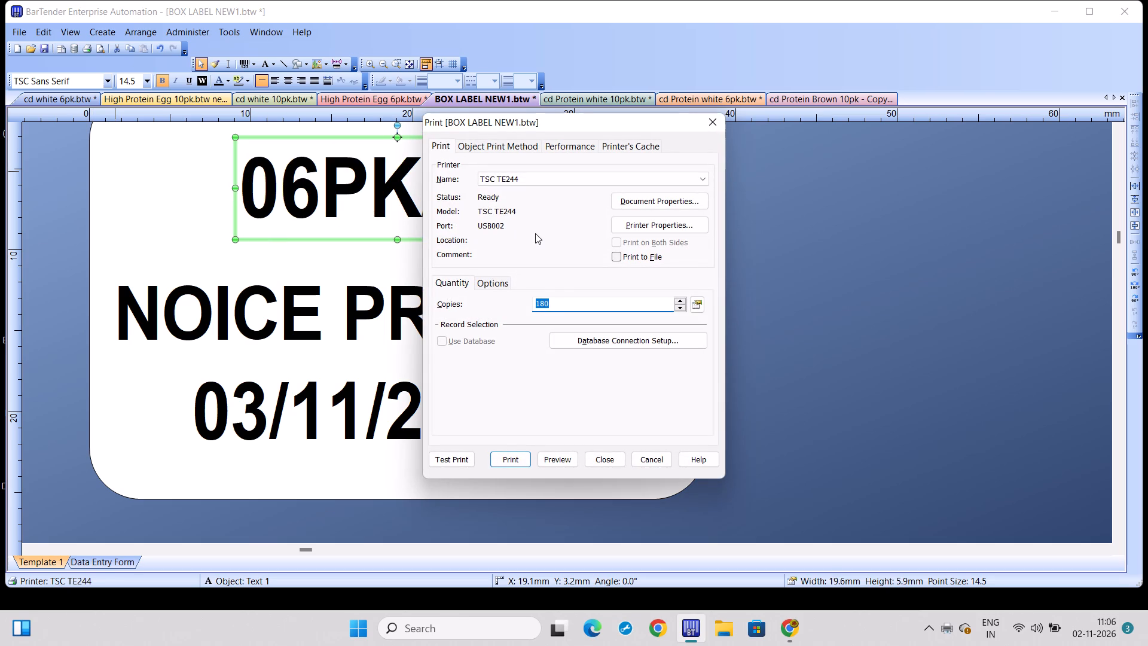
click(552, 298)
key(BackSpace)
key(BackSpace)
key(BackSpace)
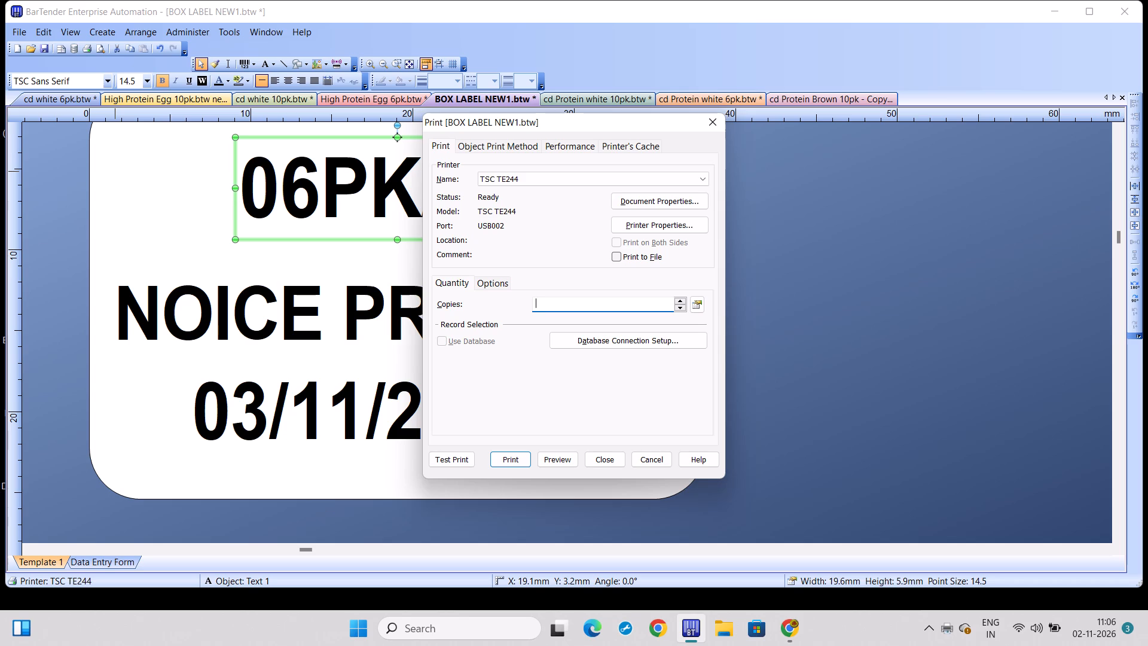
key(1)
text(30)
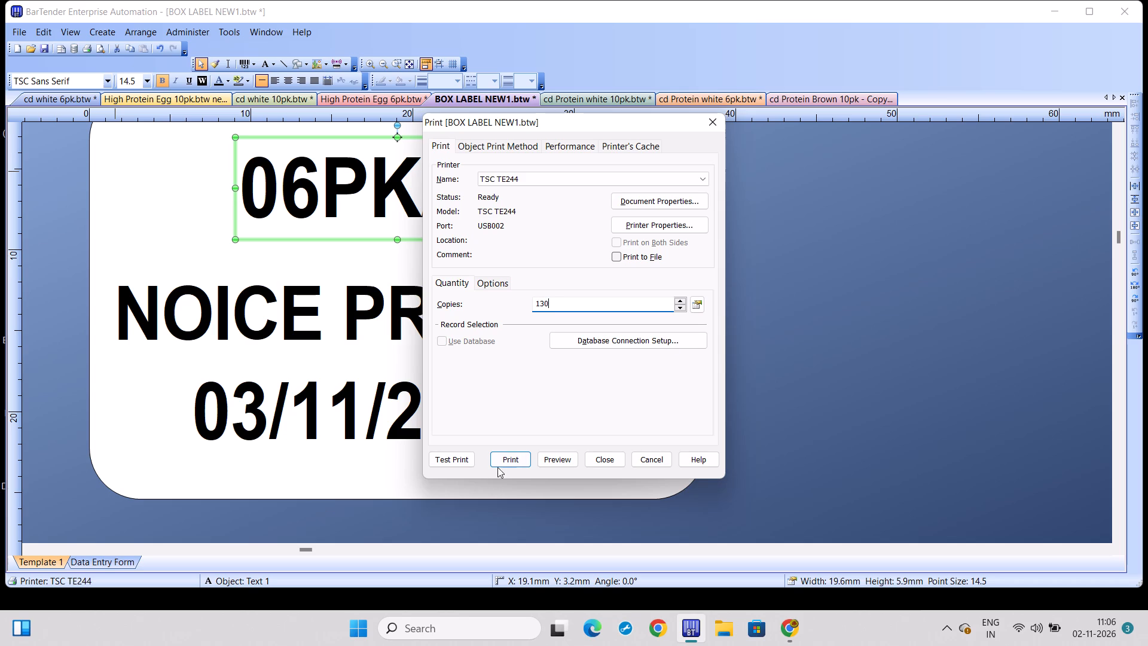
click(509, 458)
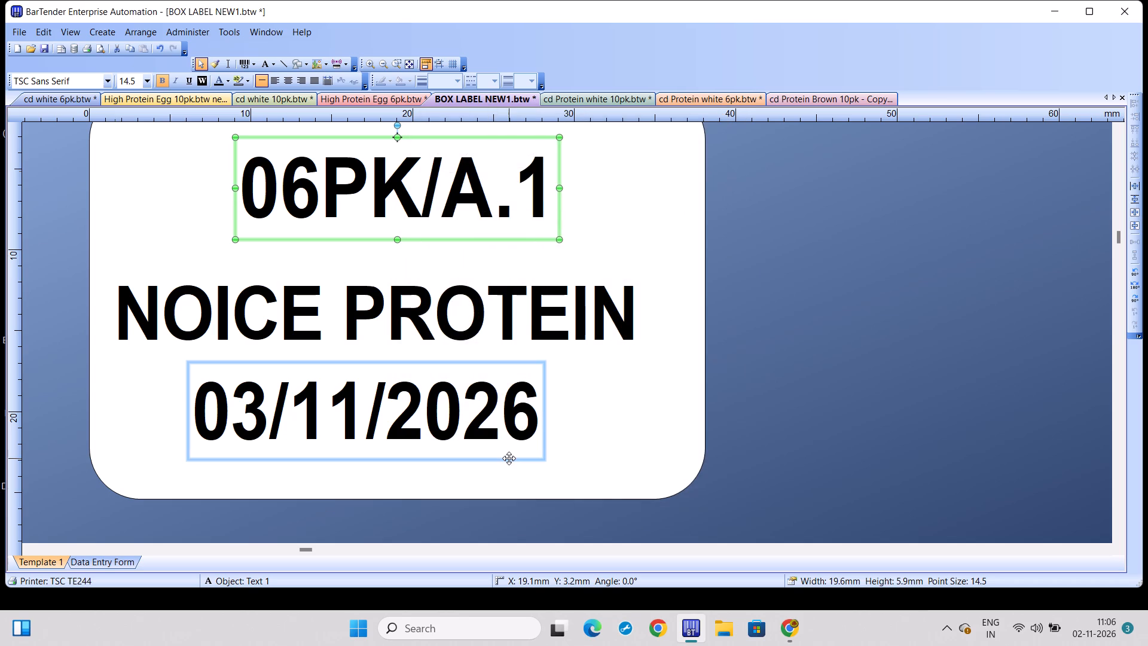
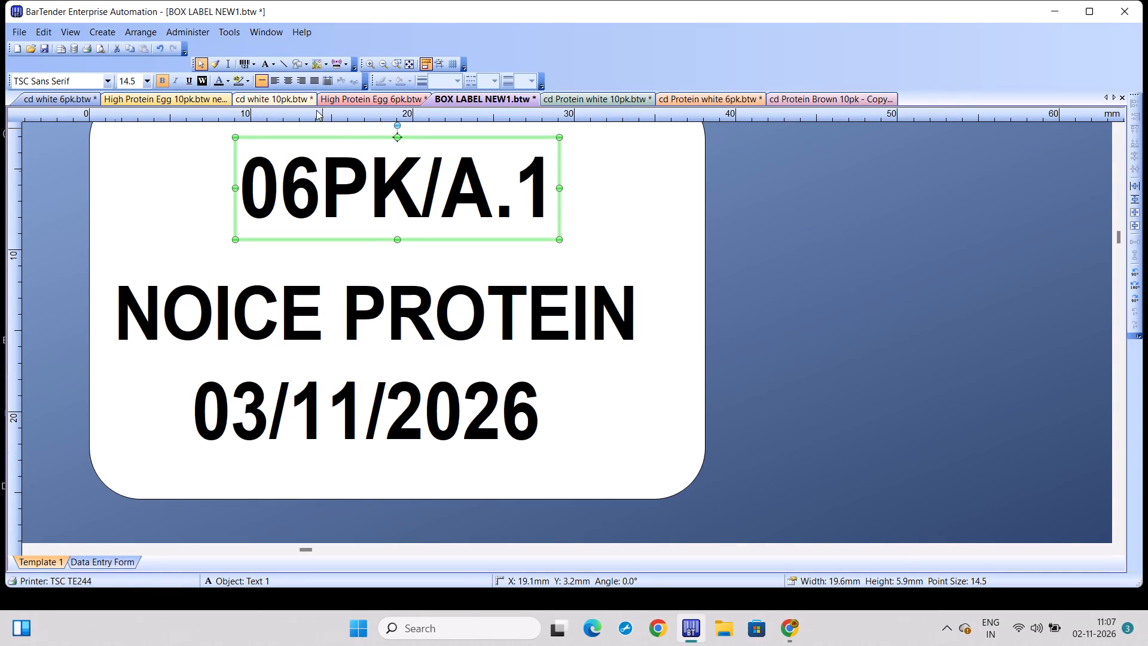
Change the pack text on the NOICE PROTEIN box label to 10PK/A.1.
click(358, 176)
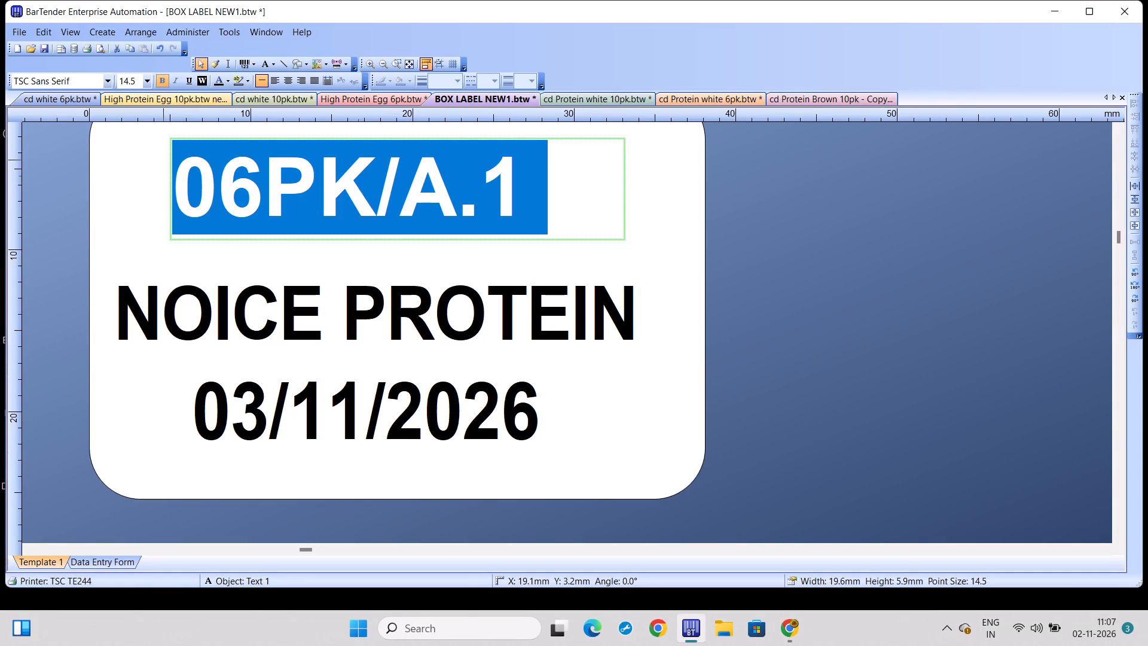
key(BackSpace)
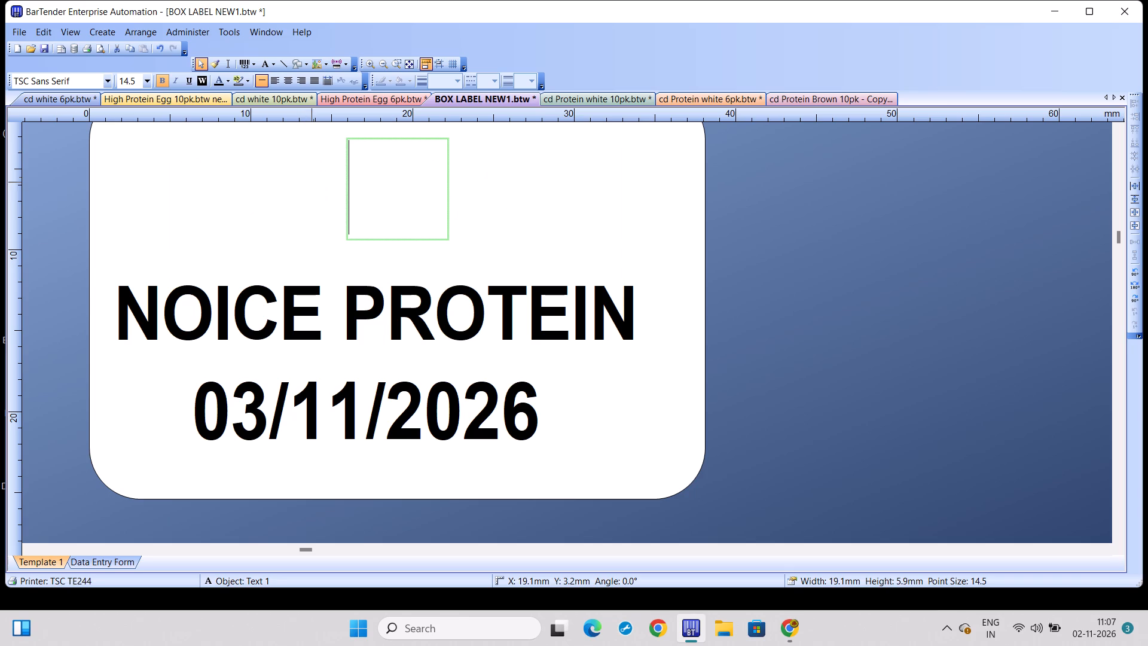
key(1)
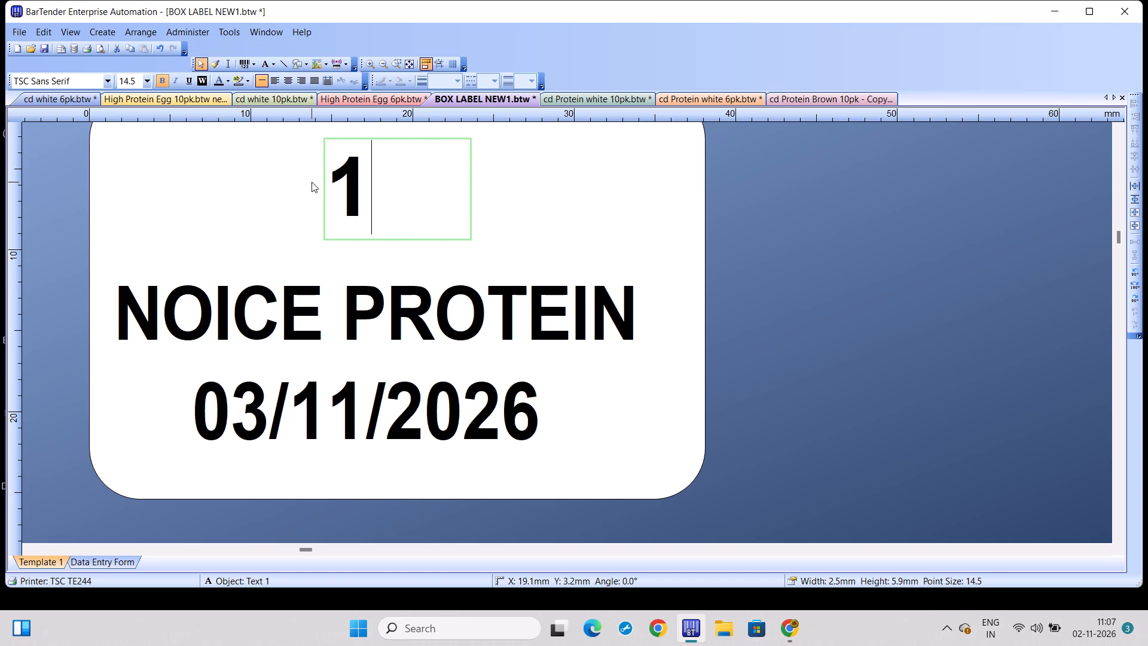
key(0)
key(p)
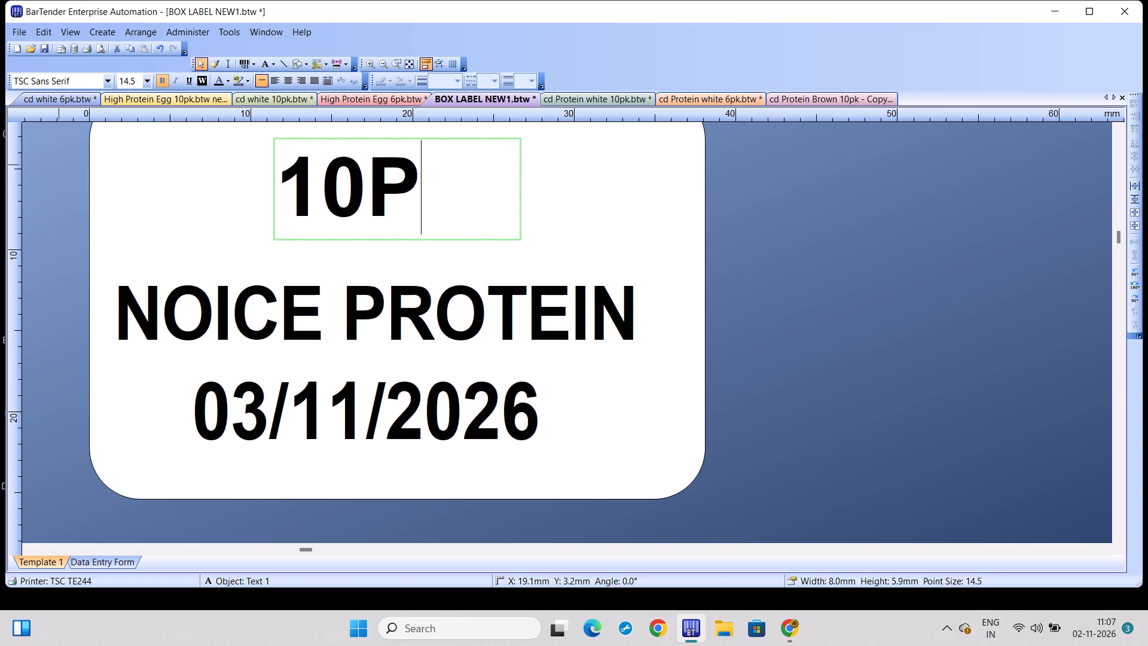
key(k)
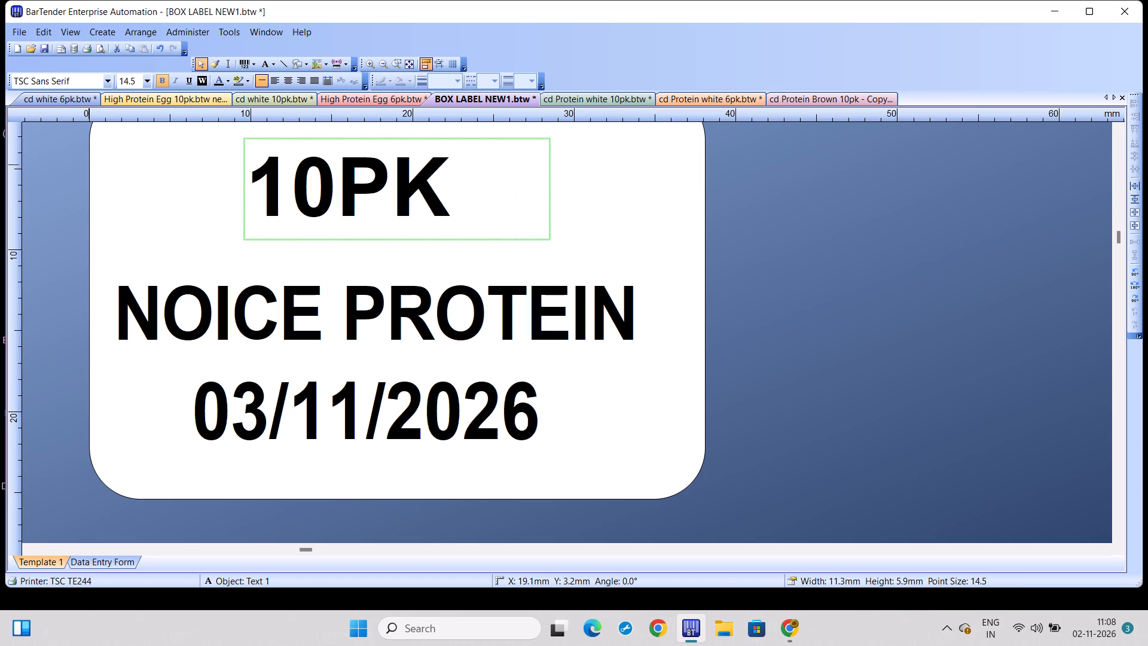
key(slash)
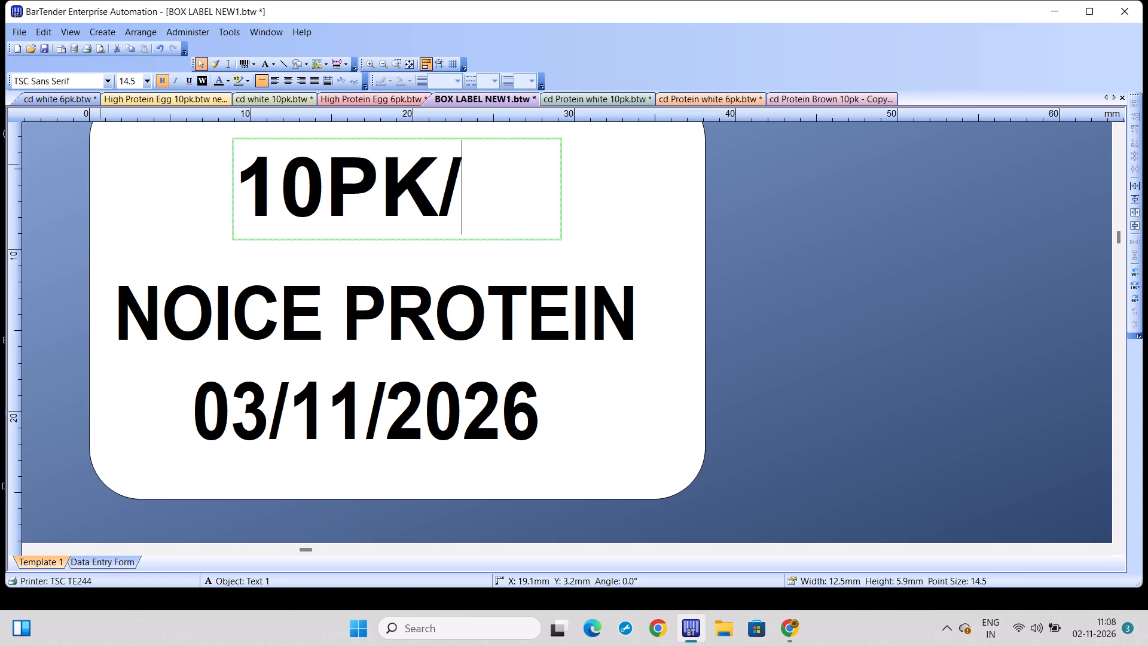
key(a)
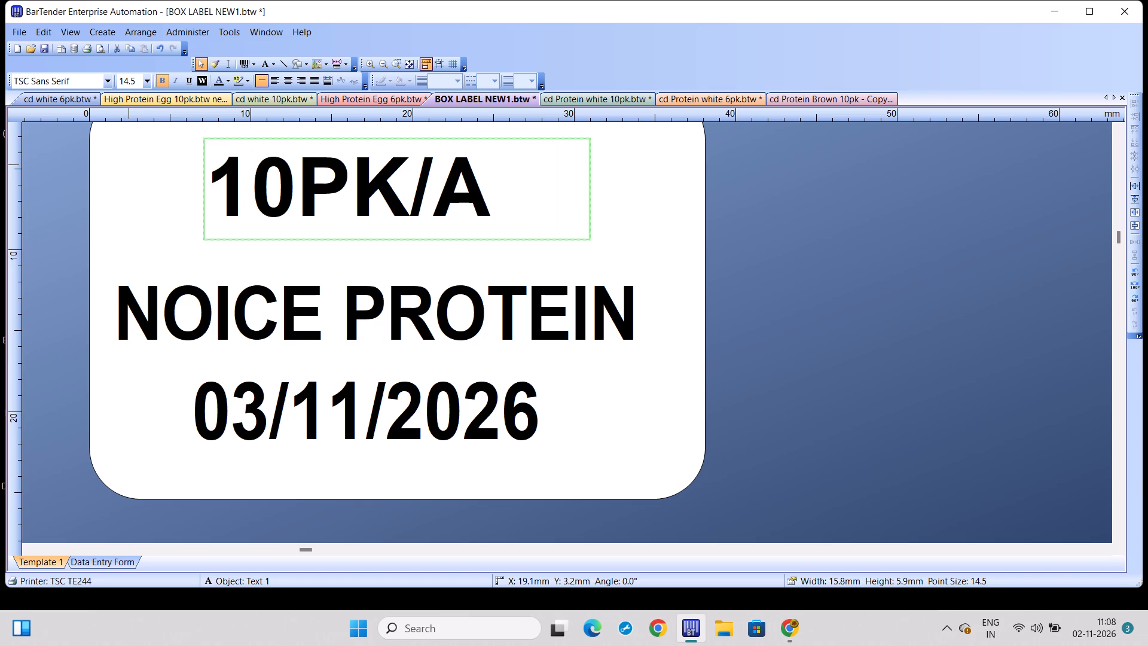
key(semicolon)
key(BackSpace)
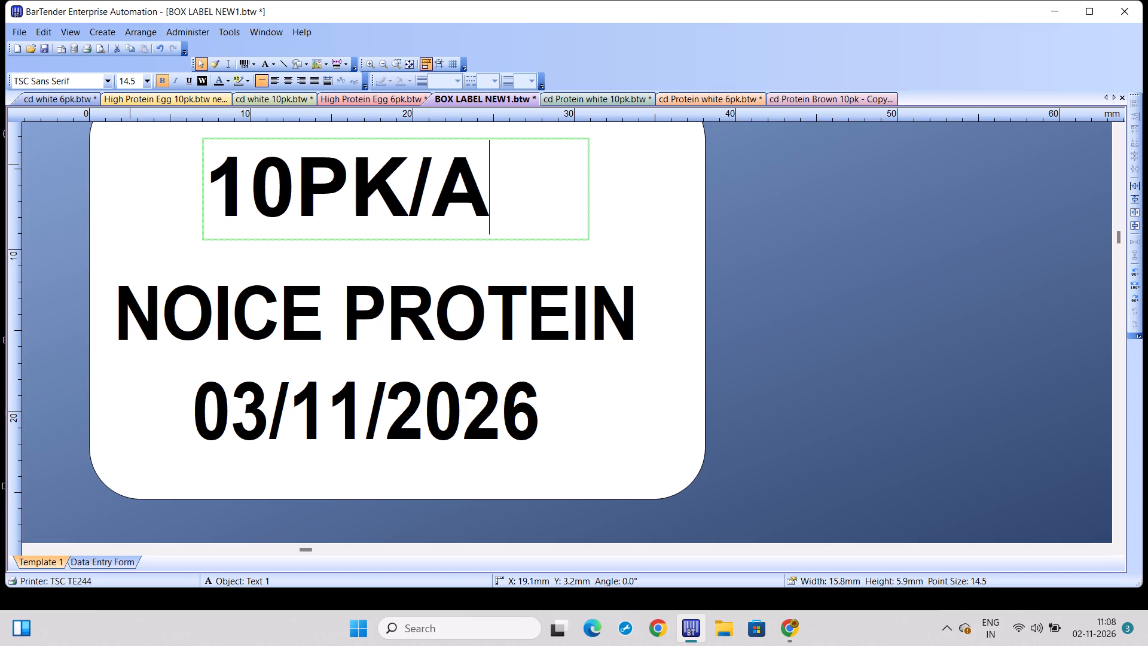
key(period)
key(1)
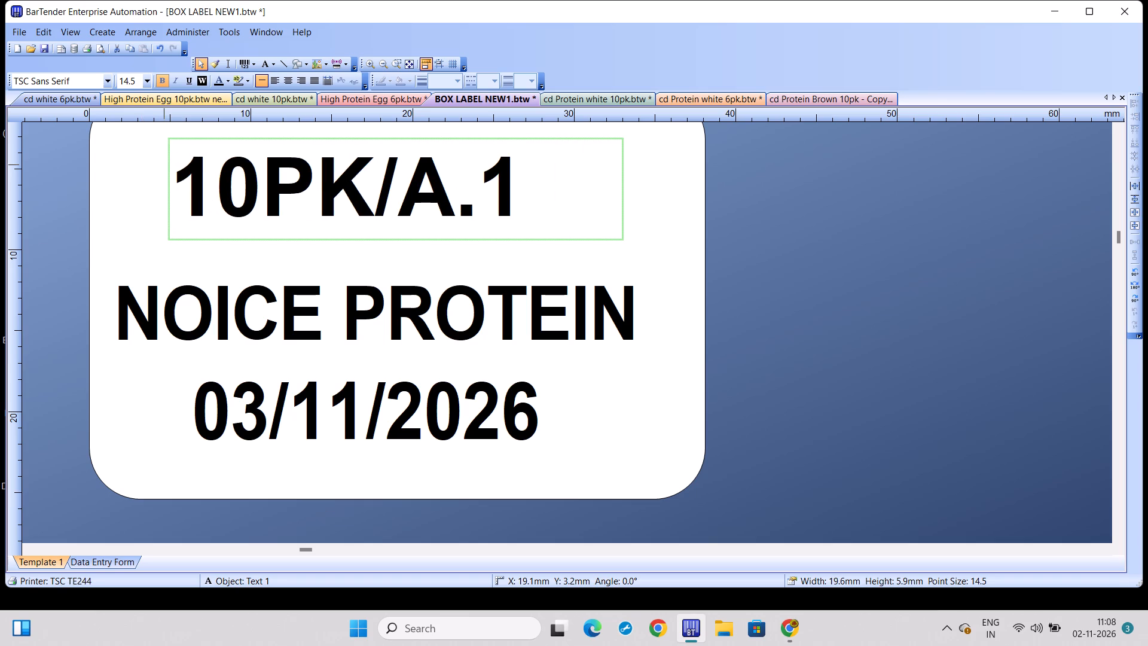
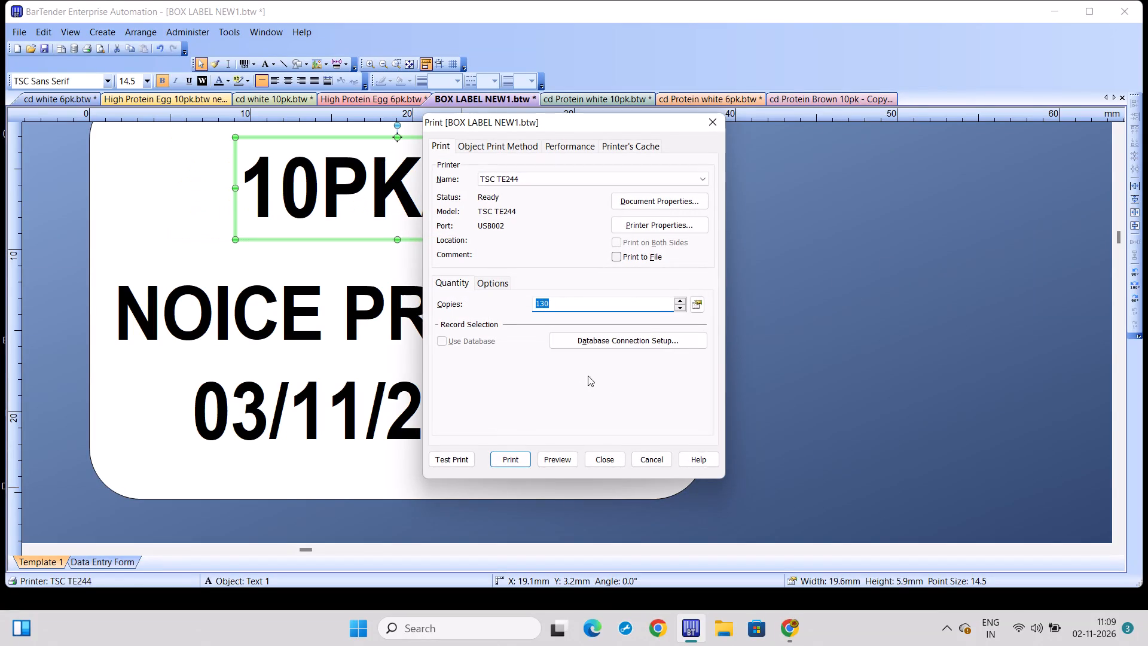
Print 50 copies of the 10PK/A.1 NOICE PROTEIN box label on the TSC TE244 printer.
click(559, 302)
key(BackSpace)
key(BackSpace)
key(BackSpace)
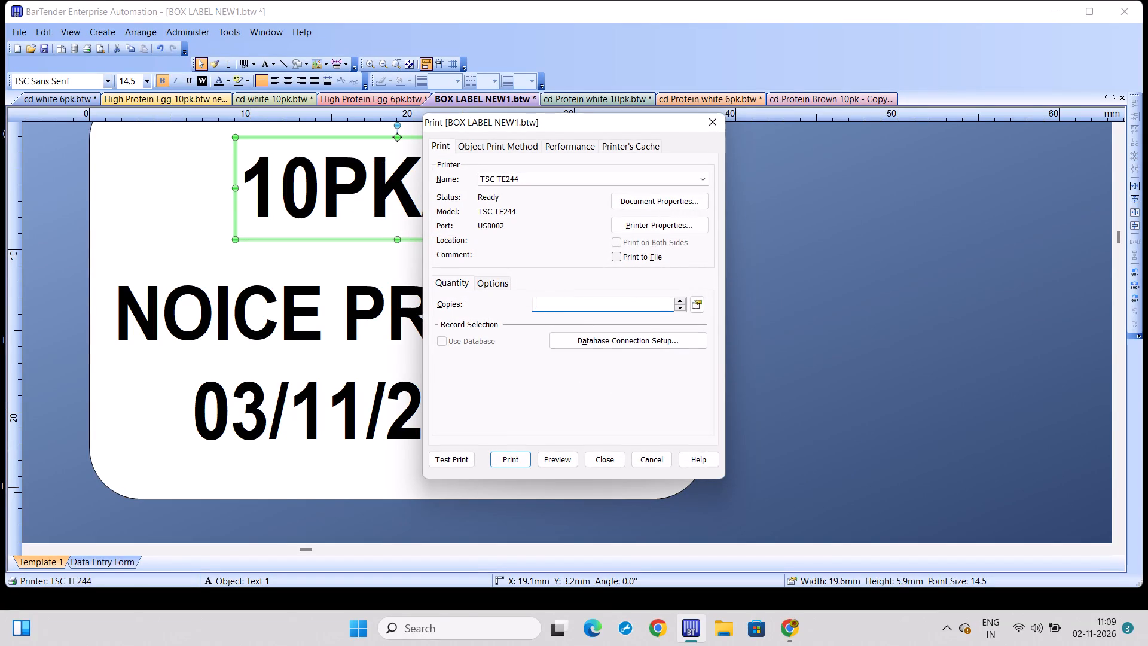
text(50)
click(520, 455)
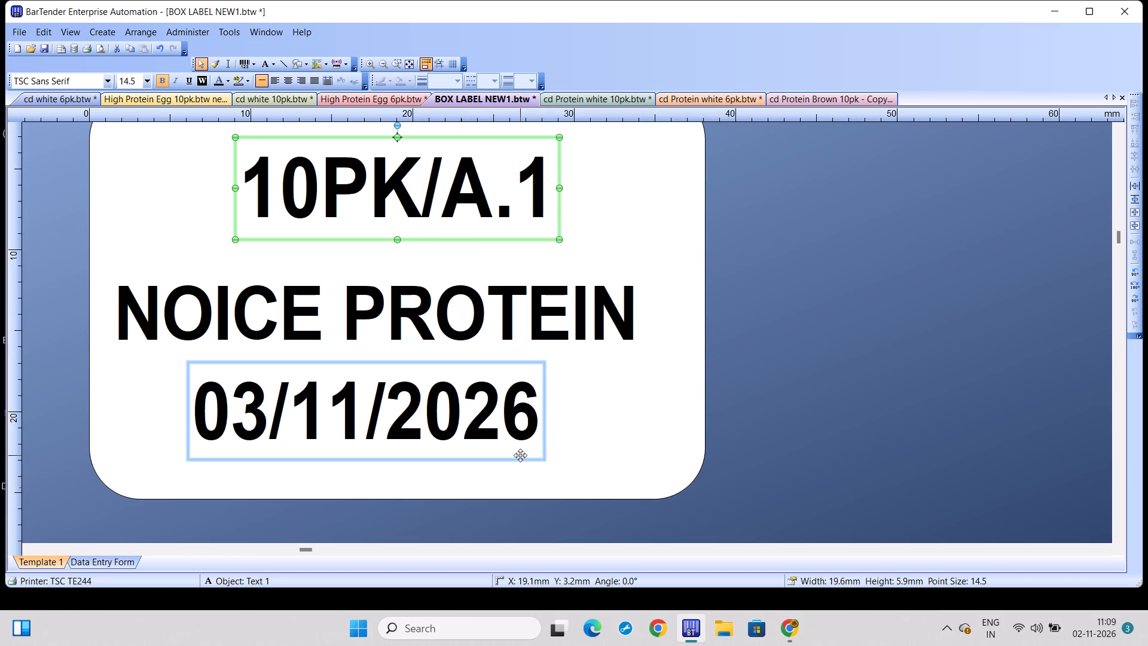
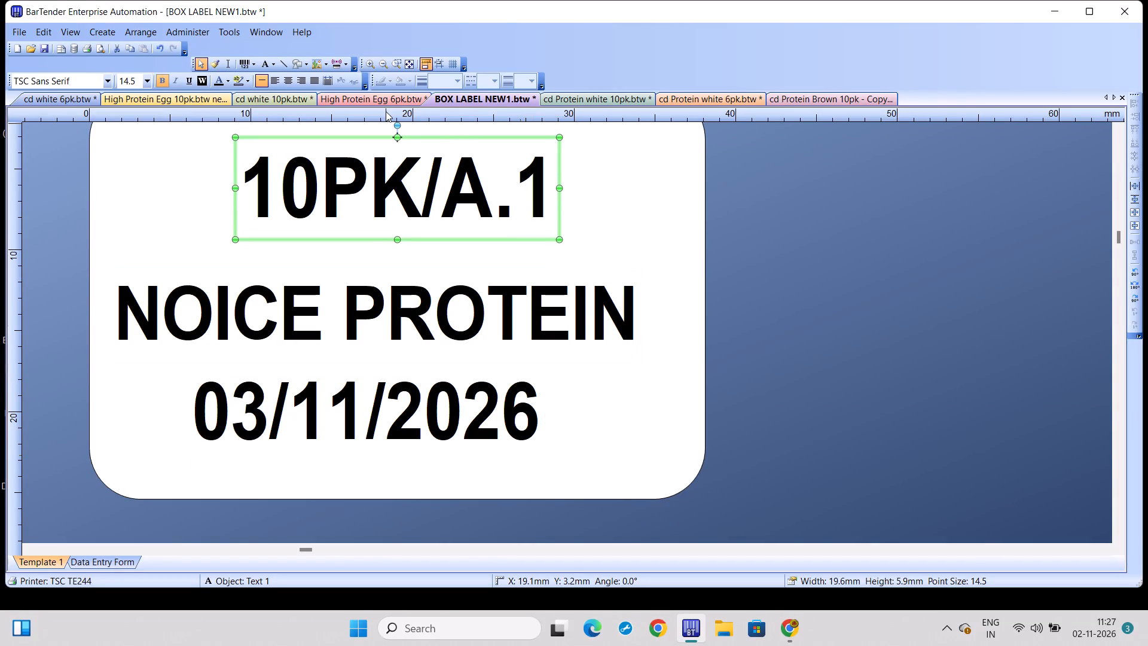
Set the QR code's embedded data on the cd white 10pk label to 0000798#031126#01#501127#000001.
click(268, 100)
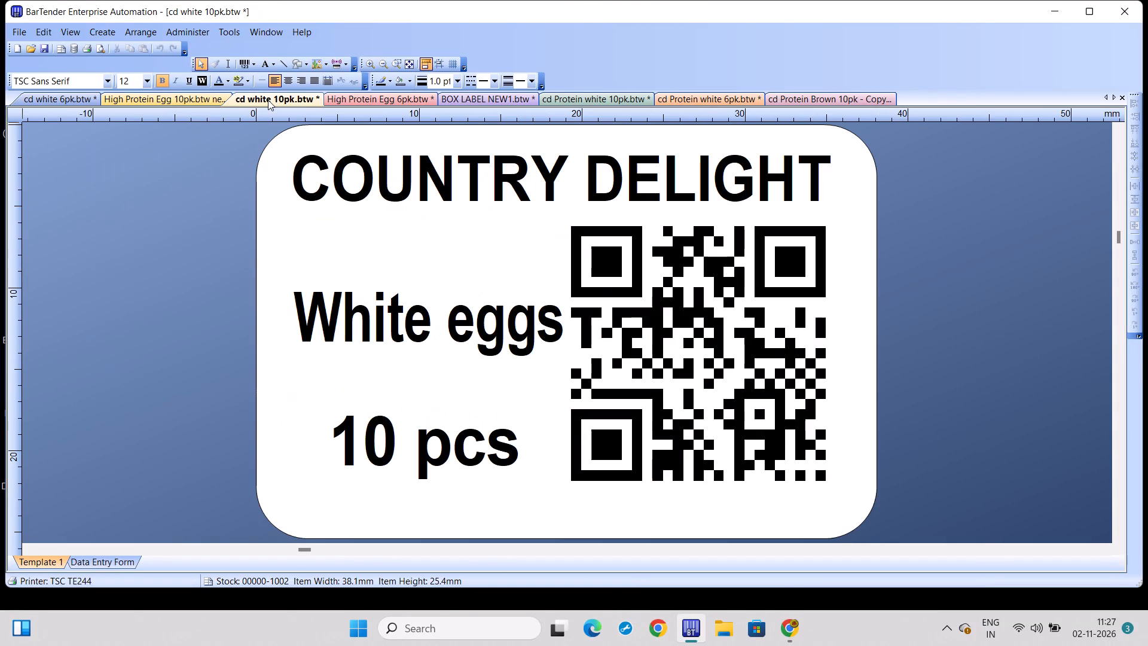
double_click(765, 391)
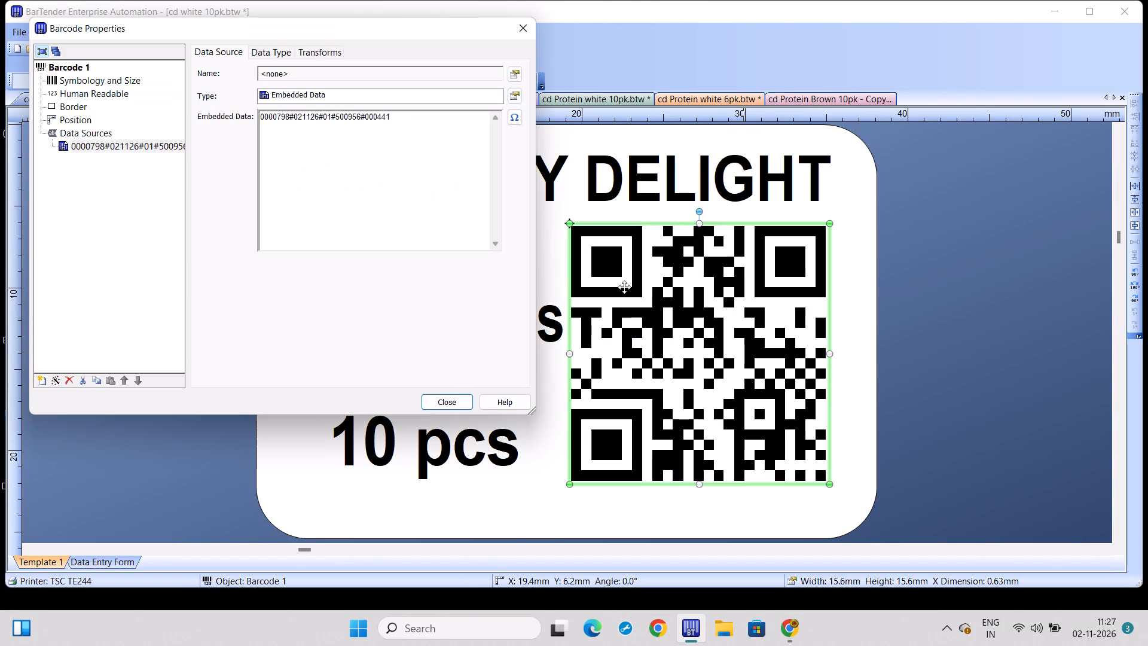
click(302, 129)
key(BackSpace)
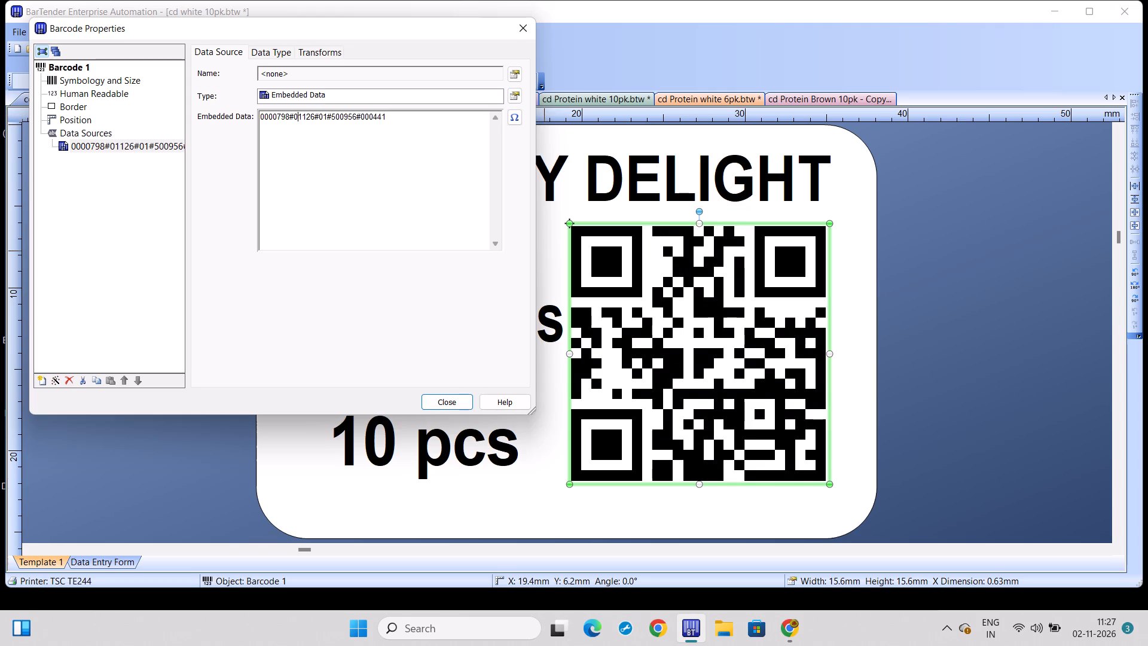
key(3)
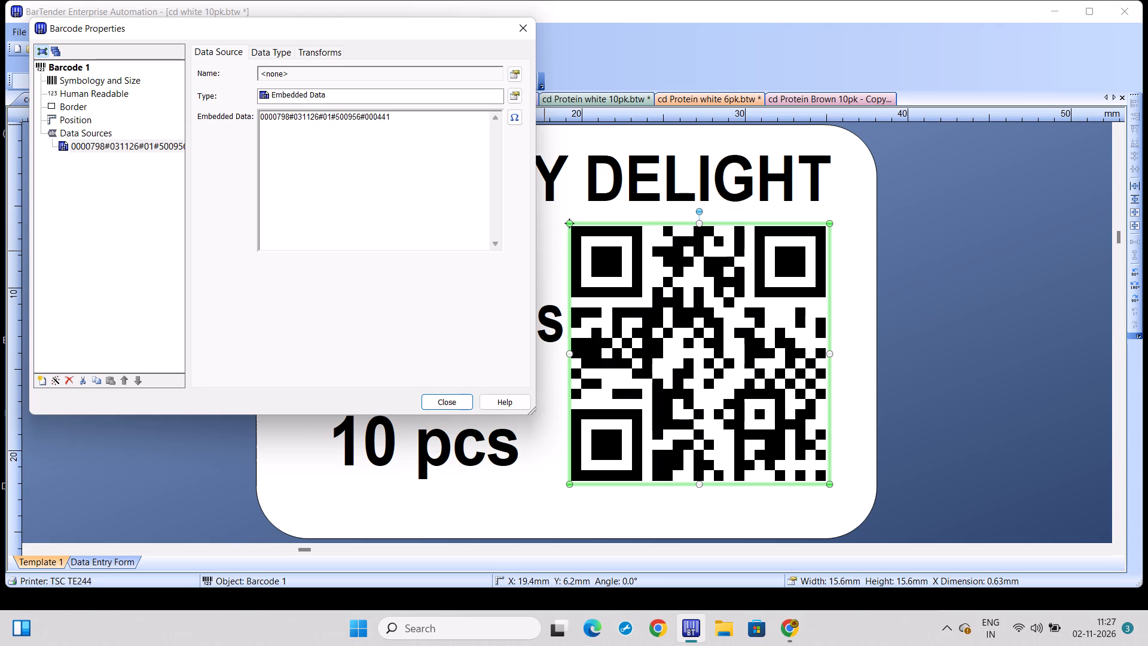
click(386, 131)
key(BackSpace)
key(BackSpace)
text(00)
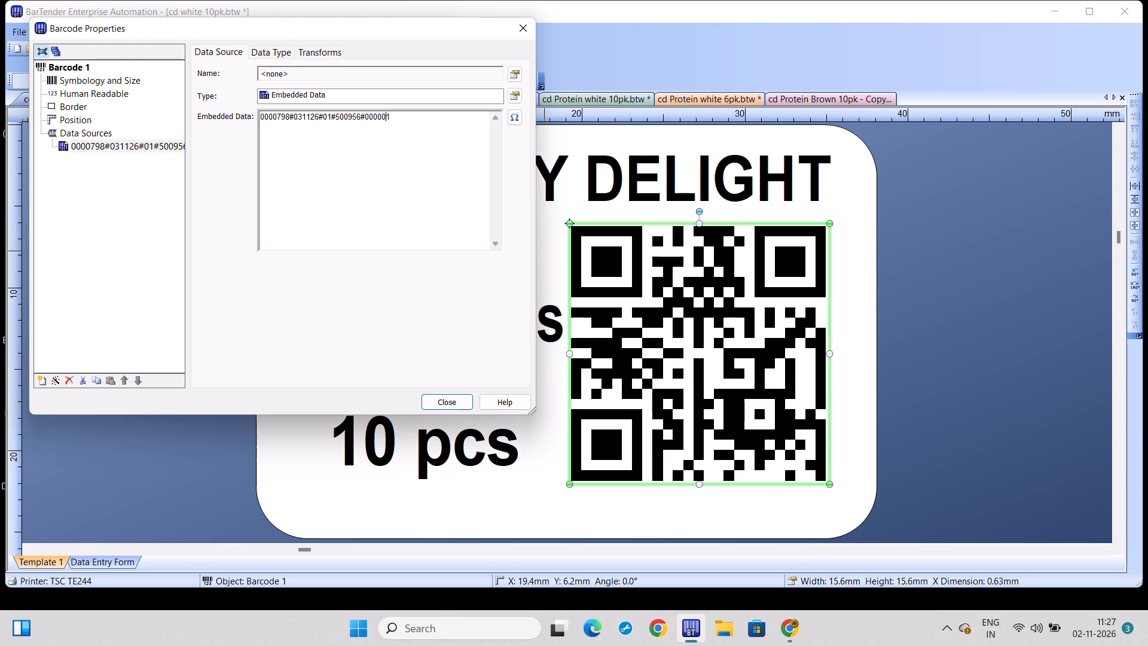
click(361, 129)
key(BackSpace)
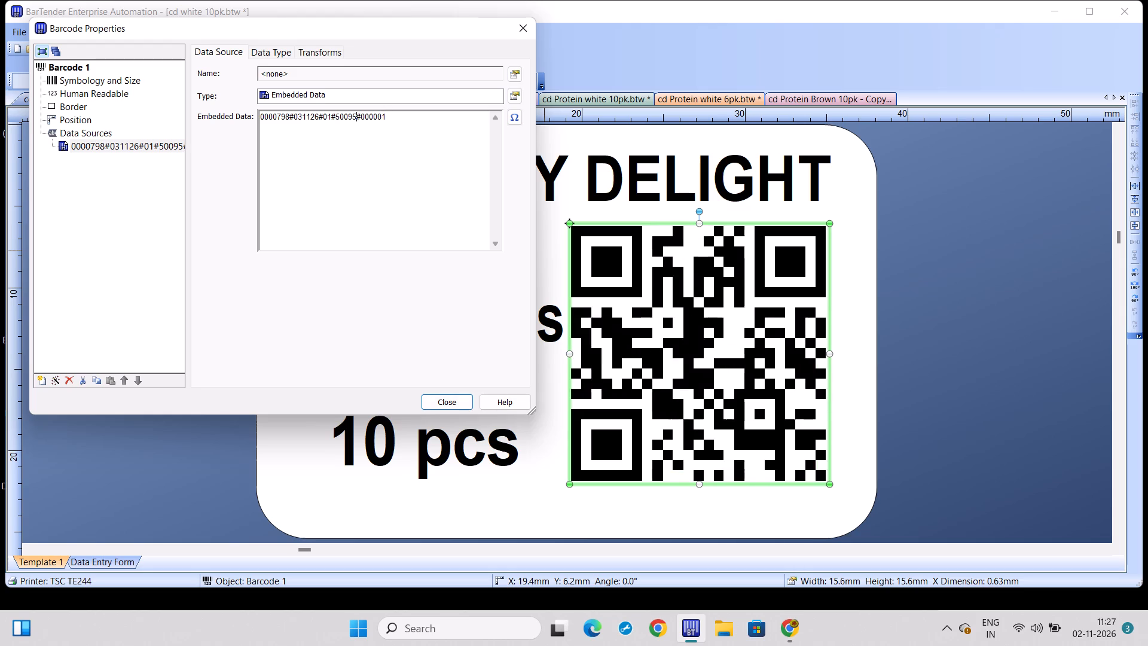
key(BackSpace)
key(BackSpace)
key(BackSpace)
text(11)
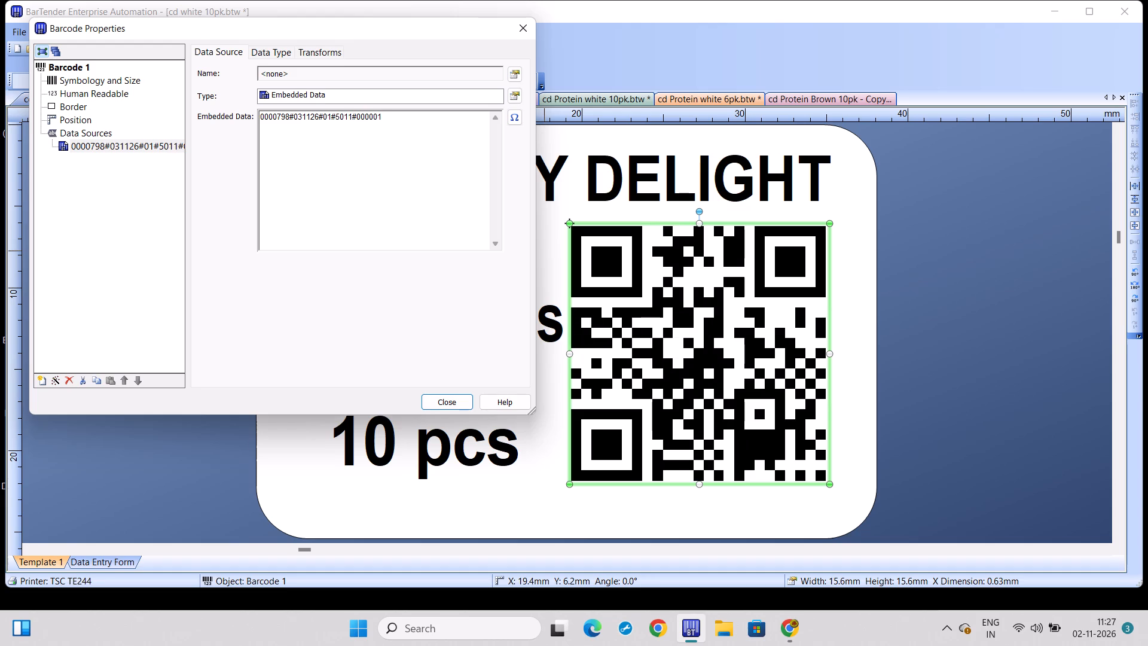
text(27)
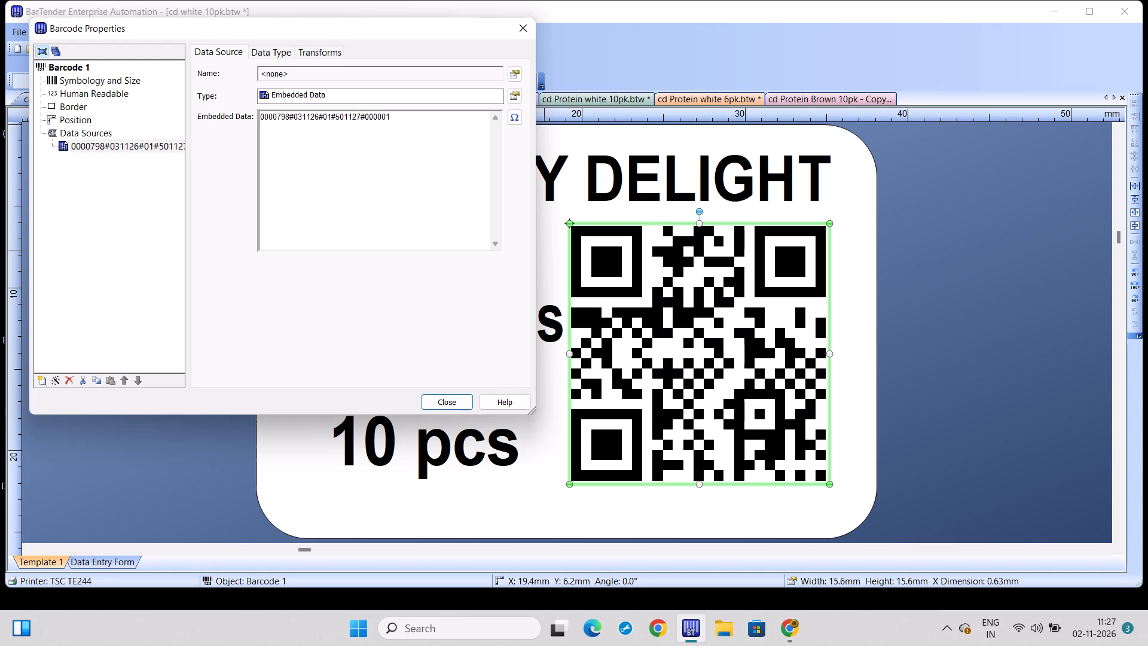
key(Return)
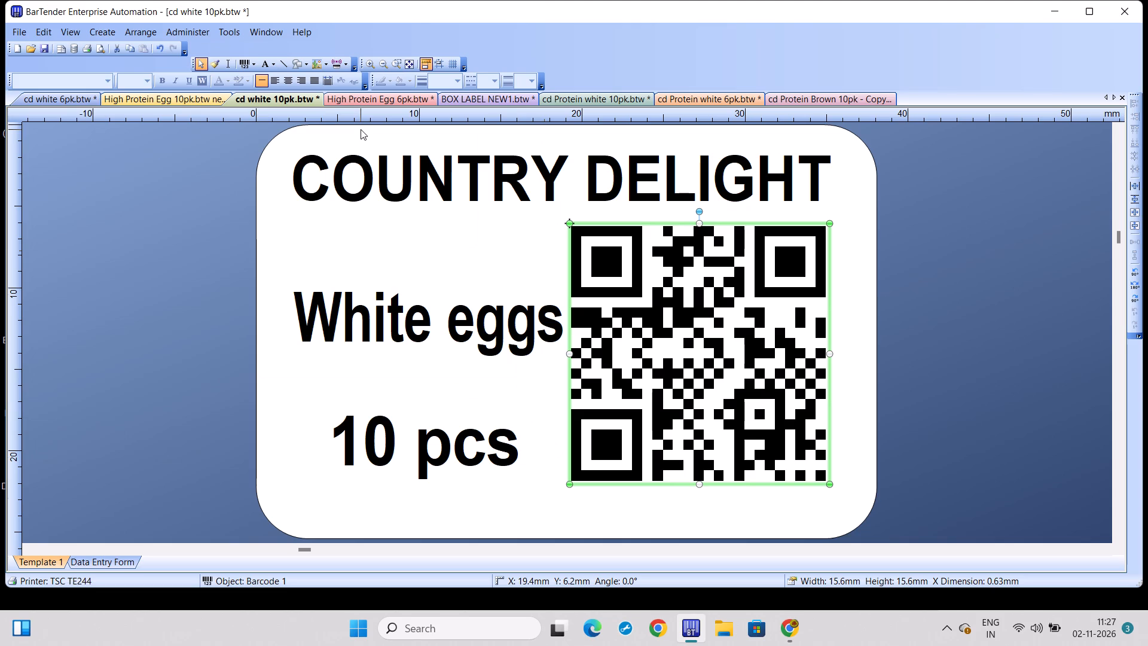
Print the cd white 10pk label on the TSC TE244 with 206 serial numbers.
key(ctrl+p)
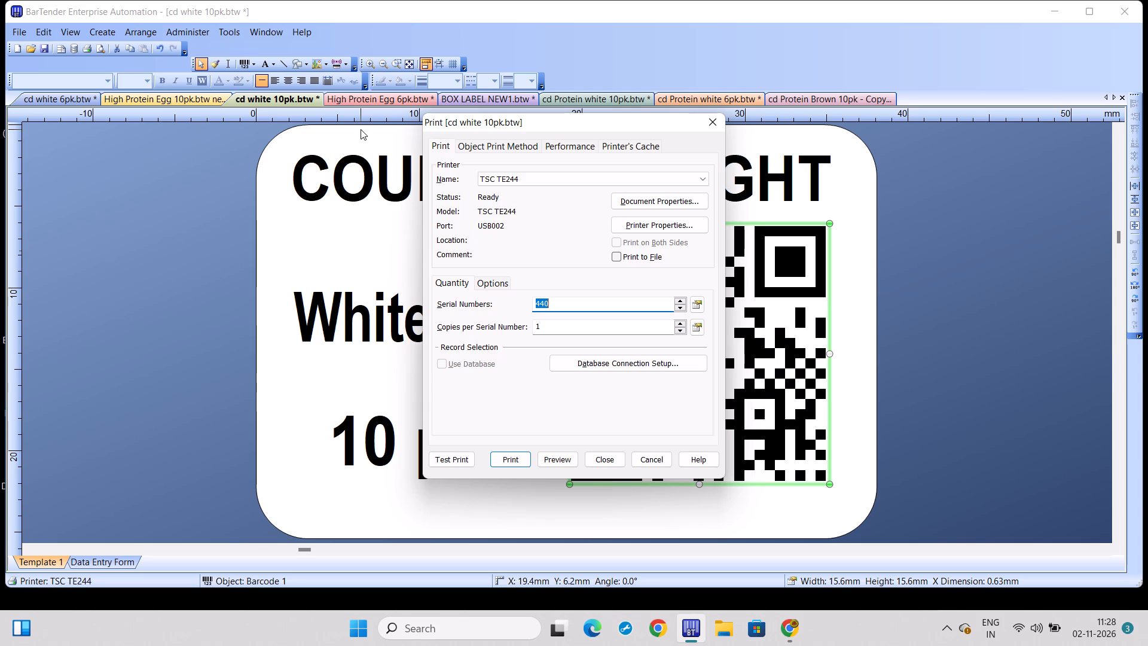
key(2)
text(06)
key(Return)
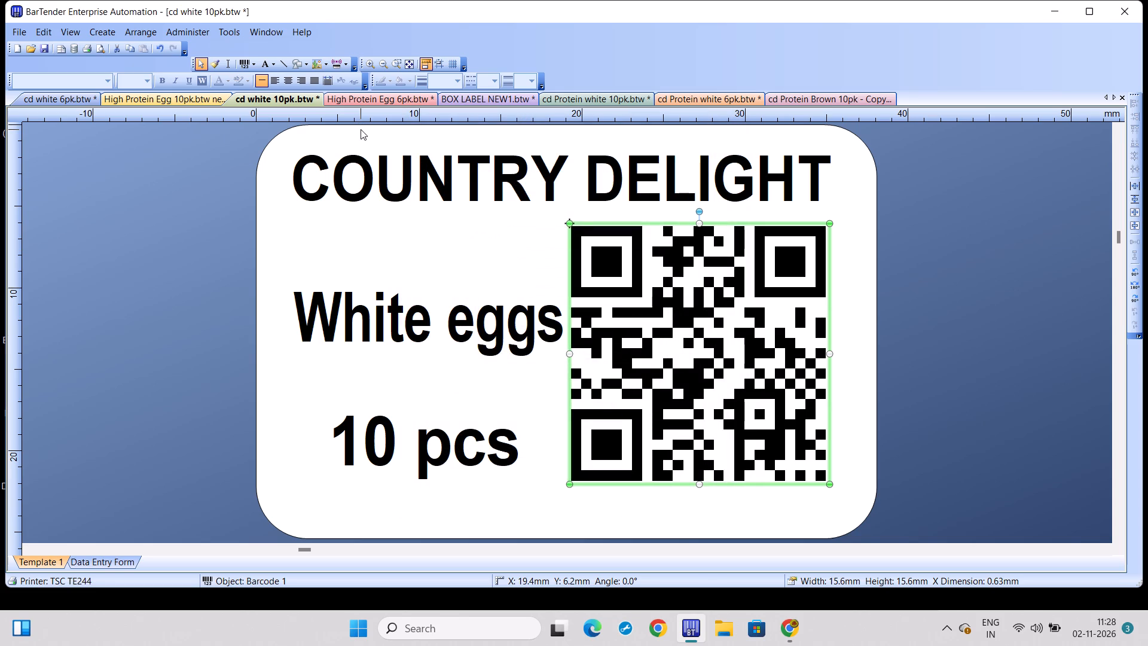
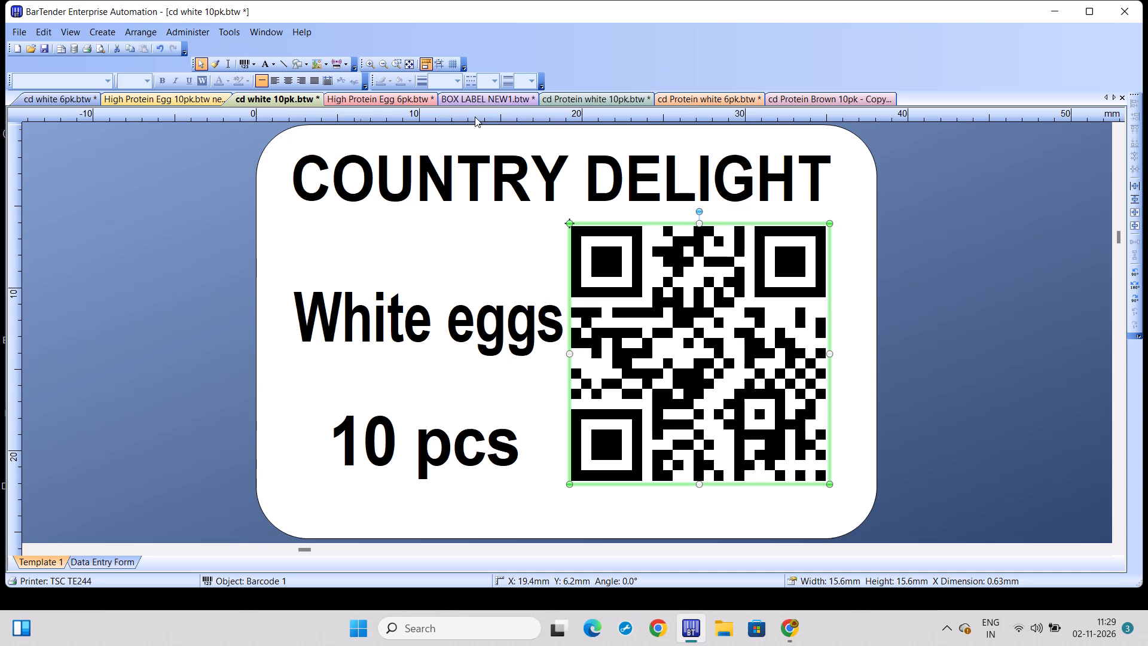
Set the QR code's embedded data on the cd white 6pk label to 0000822#031126#01#501130#000001.
click(67, 95)
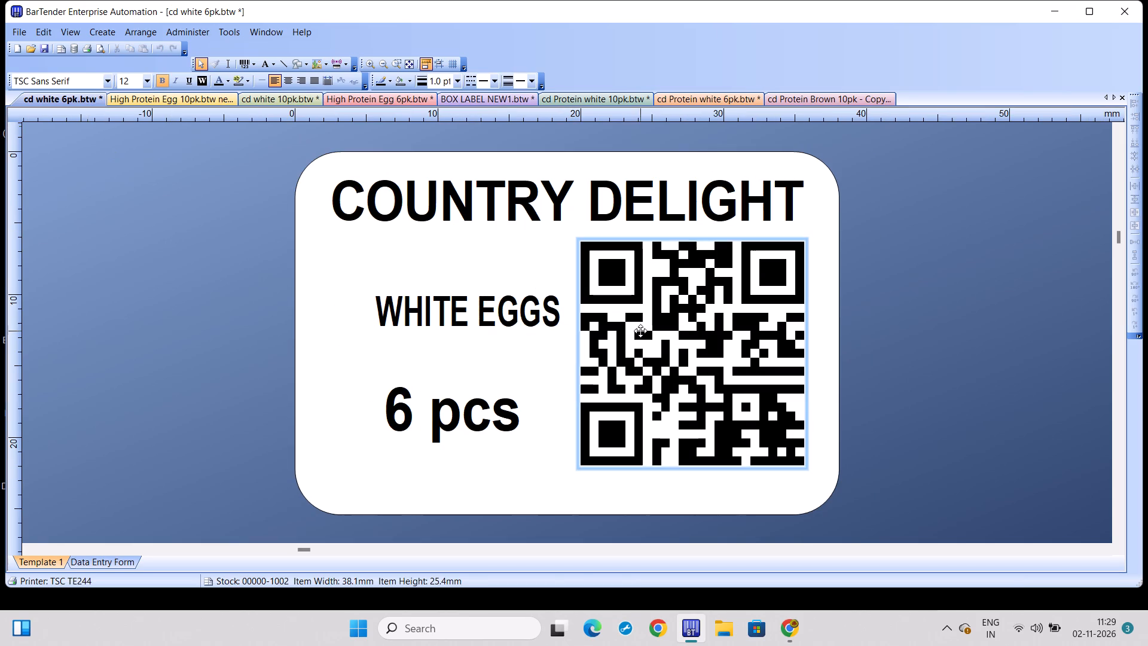
double_click(694, 371)
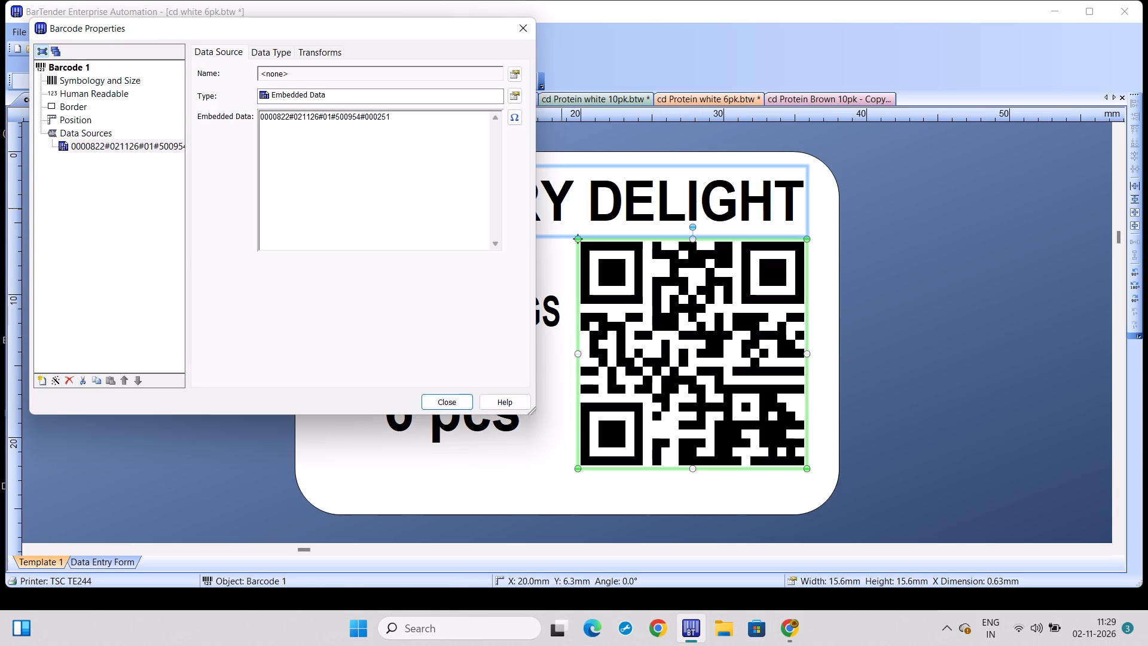
click(301, 129)
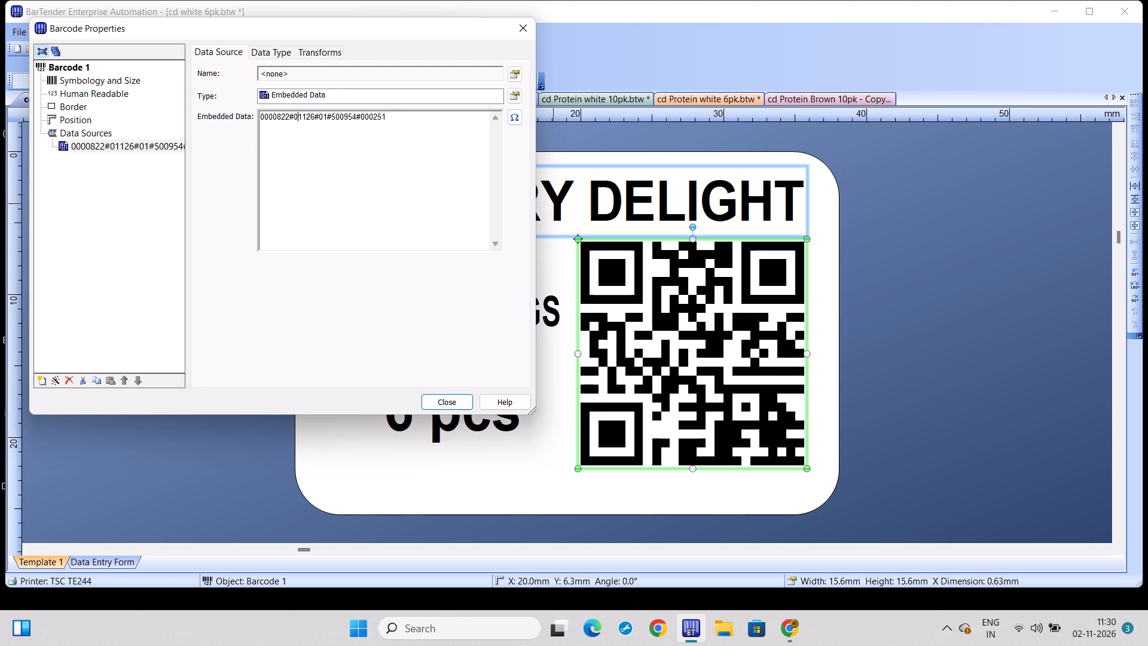
key(BackSpace)
key(3)
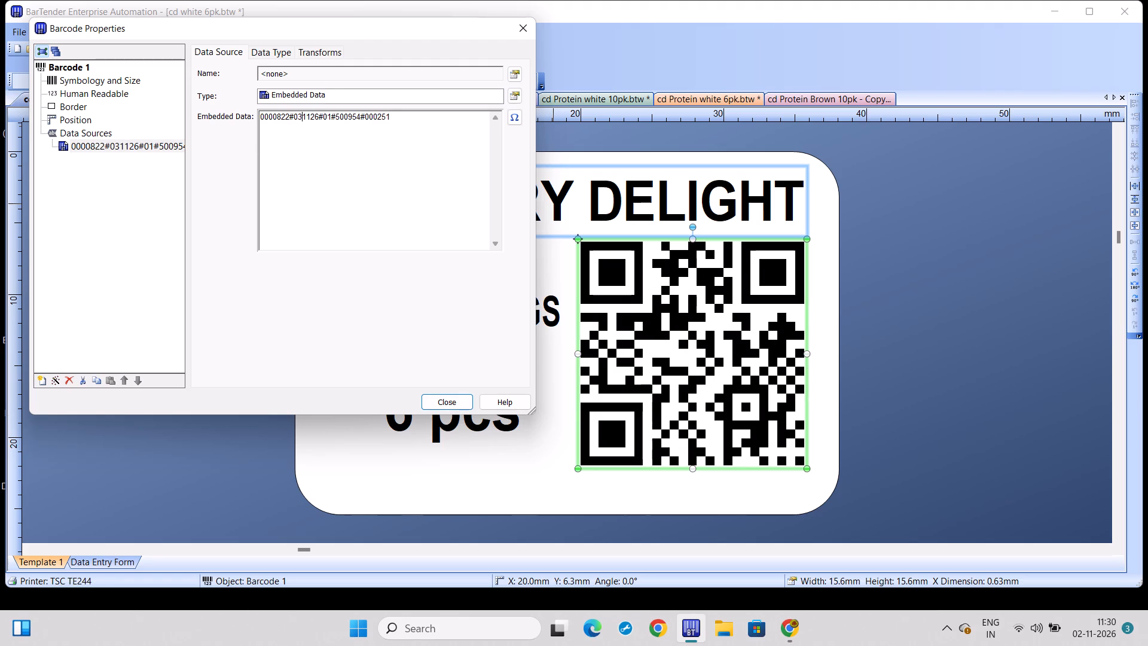
click(386, 138)
key(BackSpace)
key(BackSpace)
text(00)
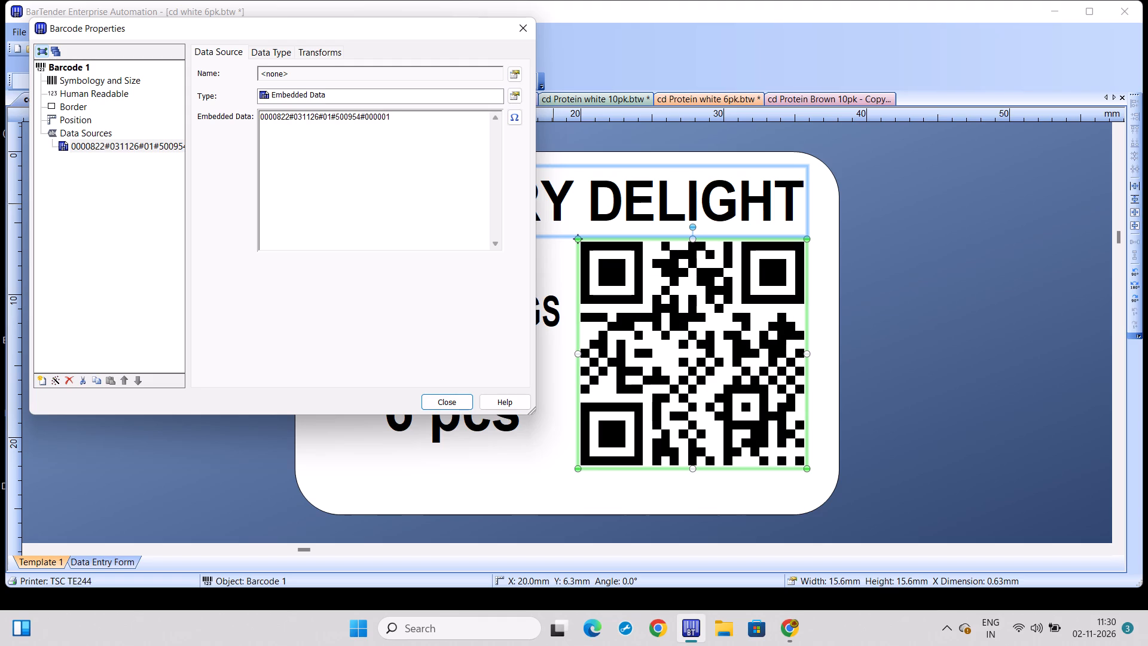
click(359, 136)
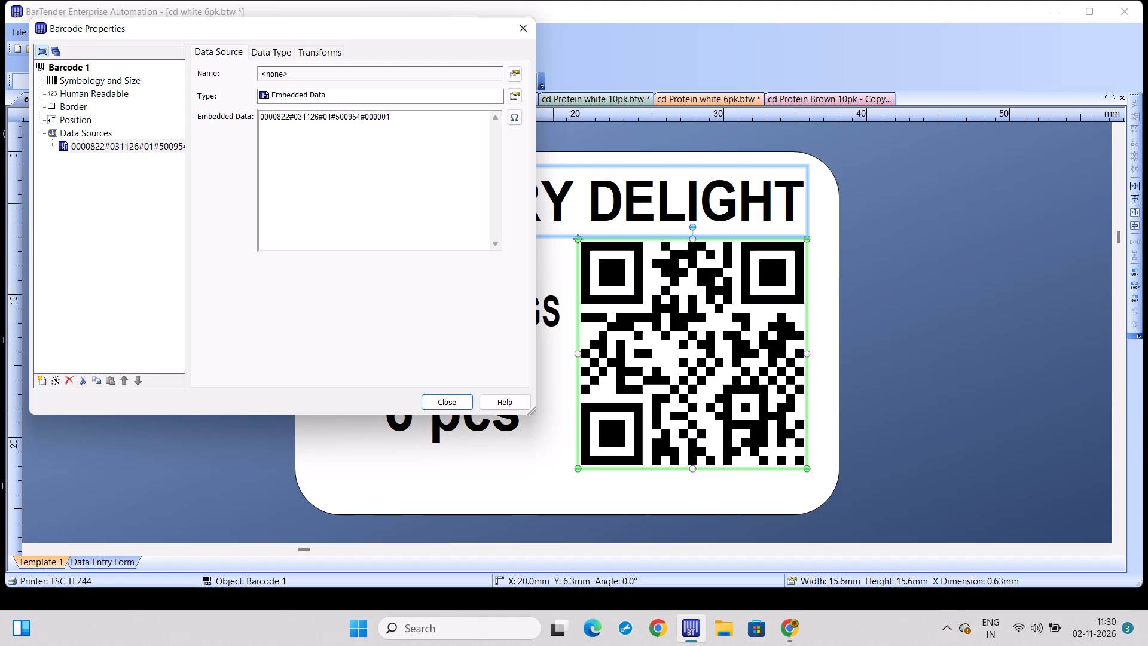
key(BackSpace)
key(BackSpace)
key(BackSpace)
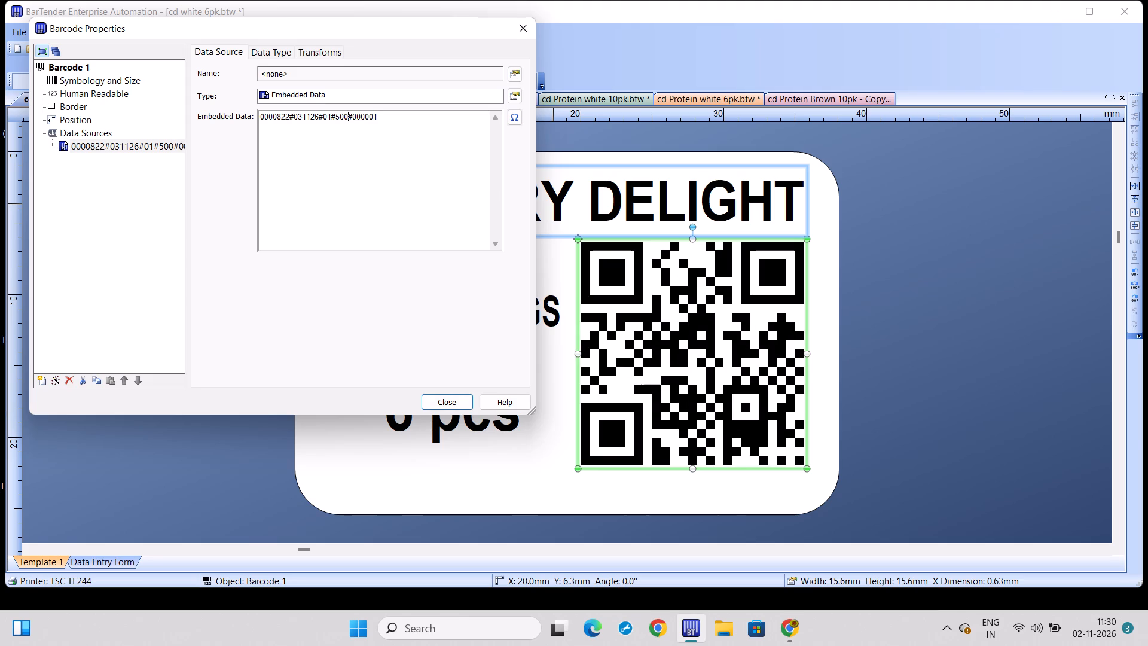
key(BackSpace)
text(11)
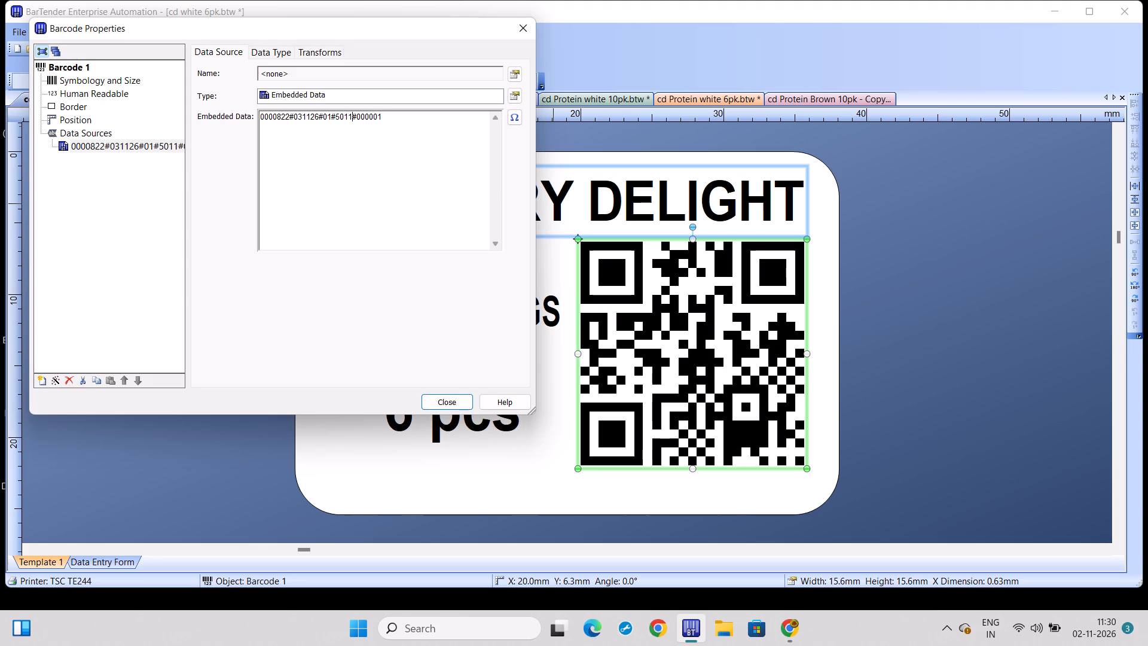
text(30)
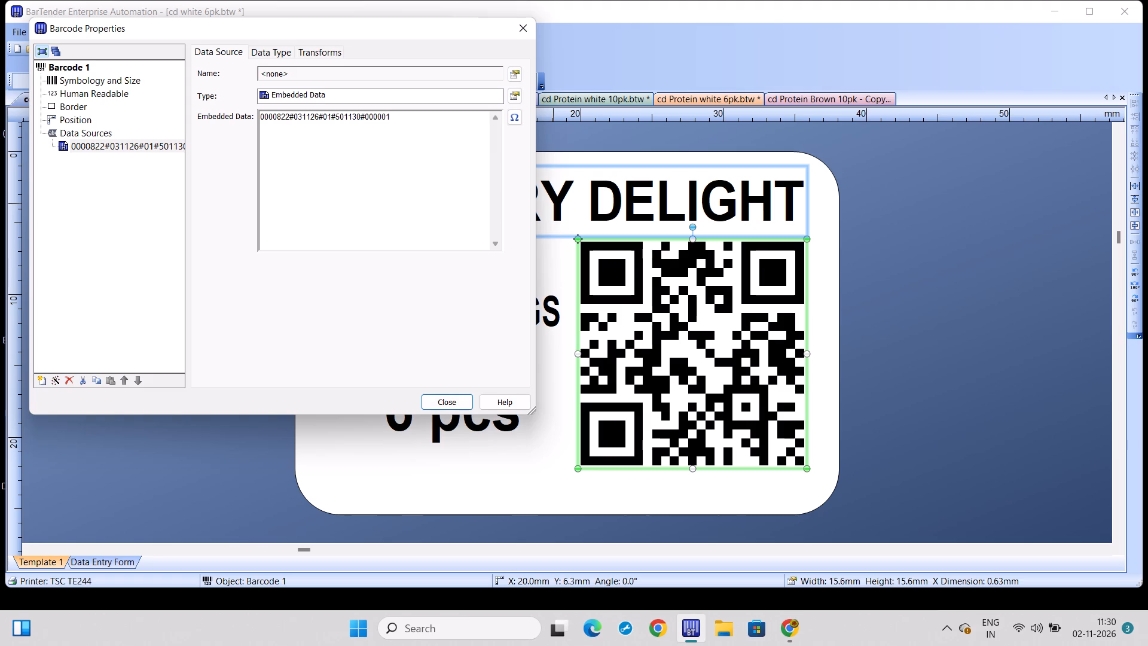
key(Return)
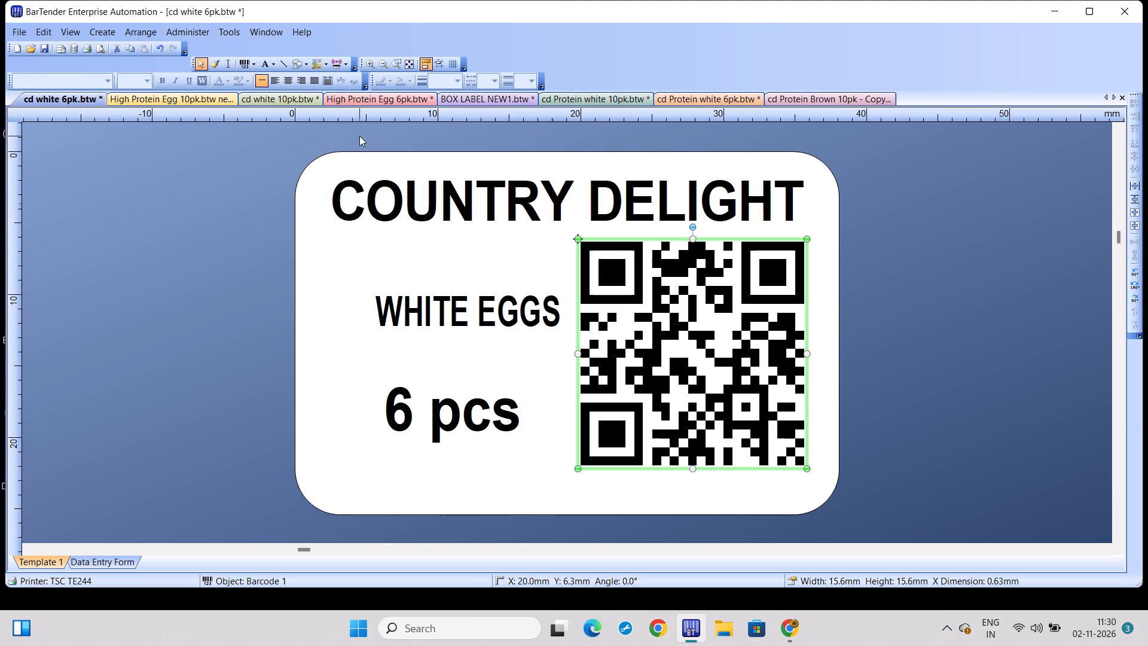
Print the cd white 6pk label on the TSC TE244 with 105 serial numbers.
key(ctrl+p)
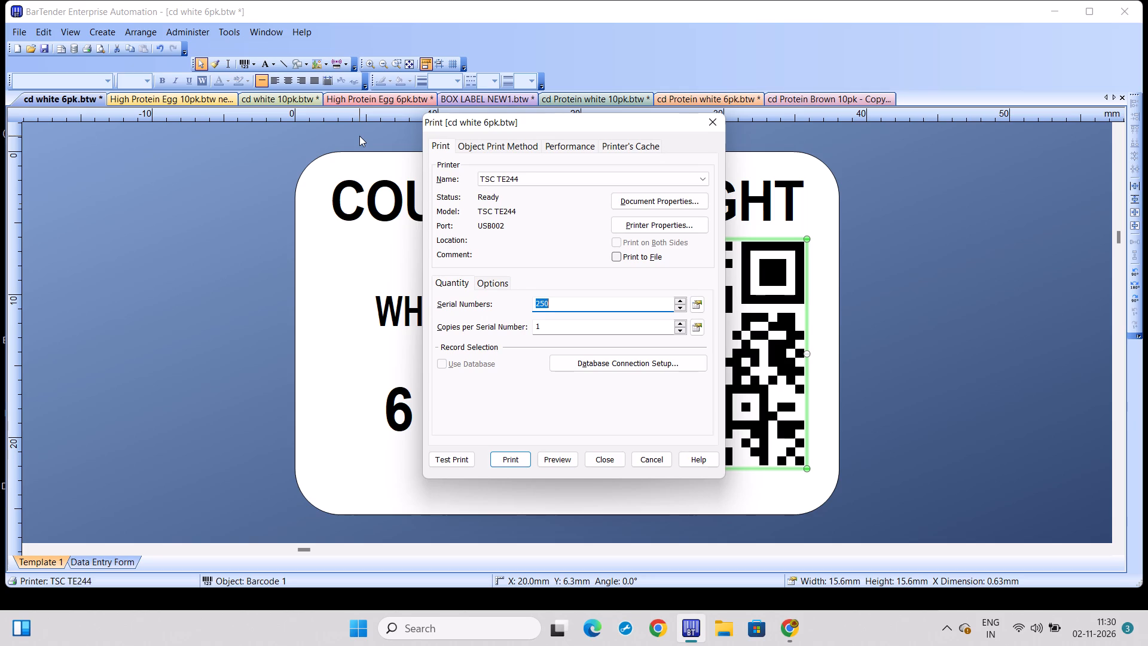
key(1)
key(0)
key(4)
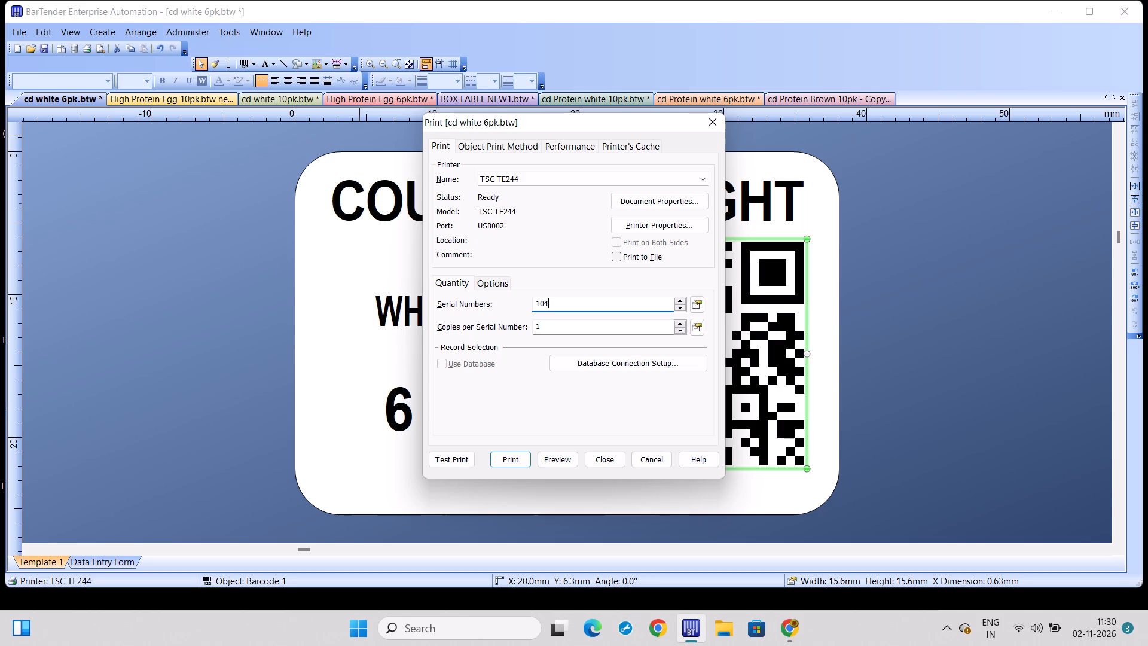
key(BackSpace)
key(5)
key(Return)
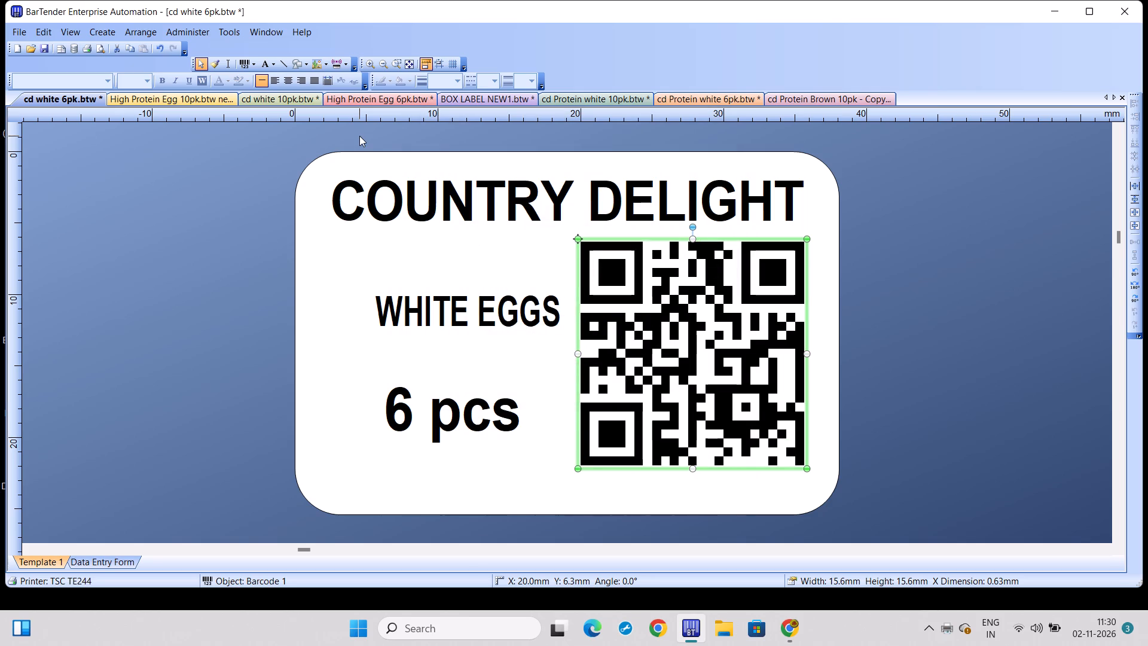
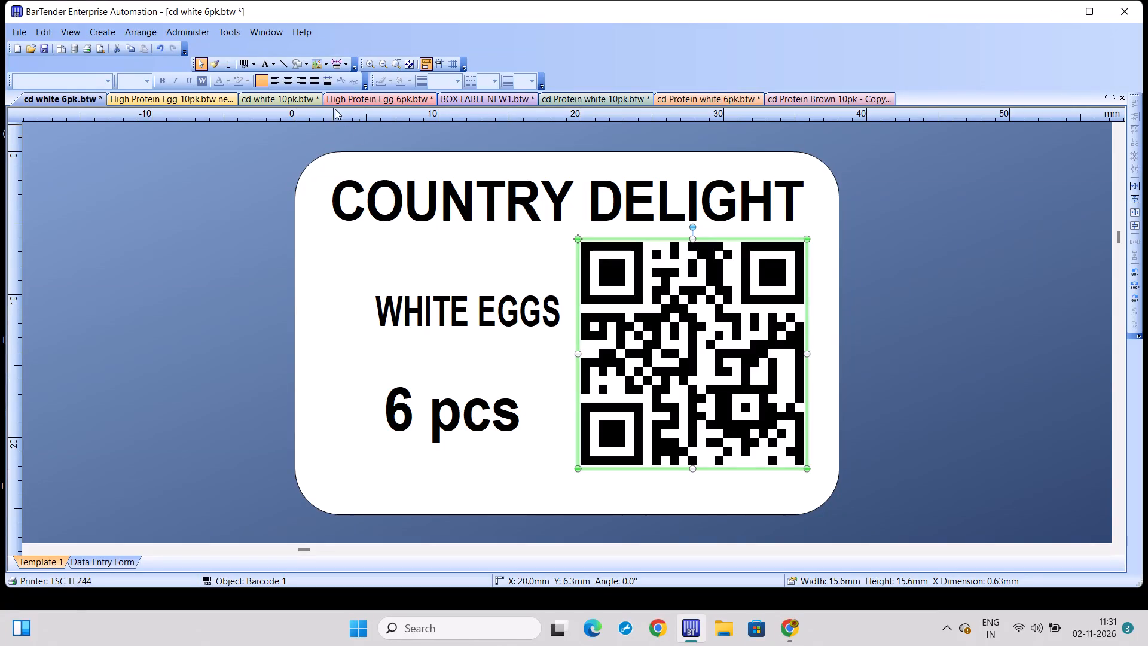
Set the QR code's embedded data on the cd Protein white 6pk label to 0000820#031126#01#501132#000001.
click(695, 102)
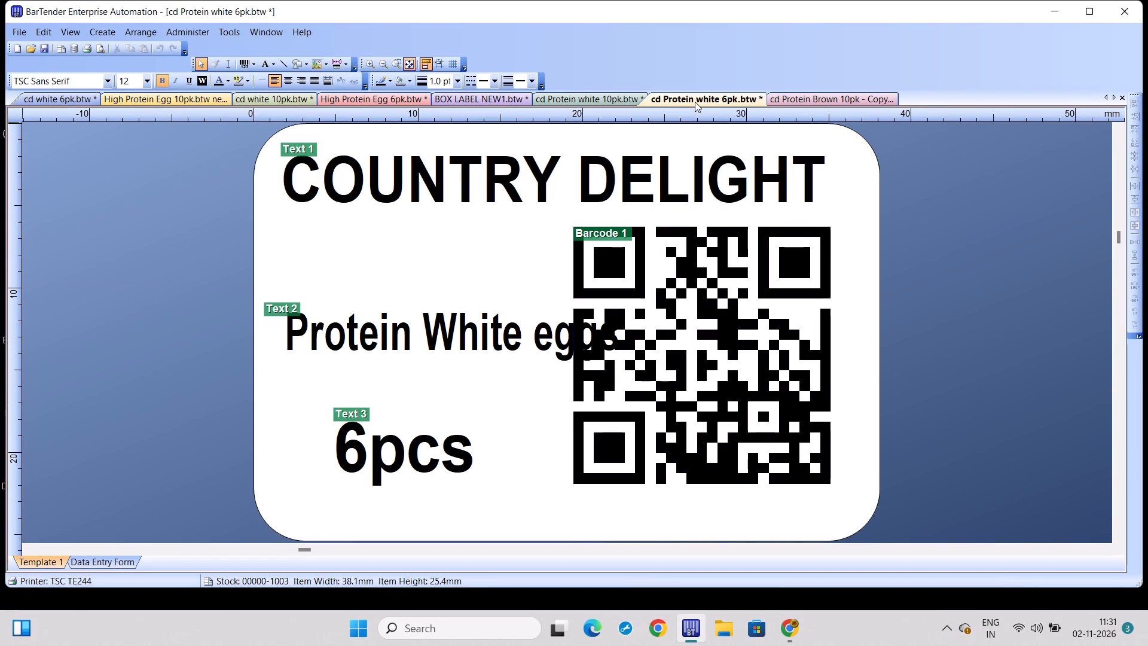
double_click(680, 352)
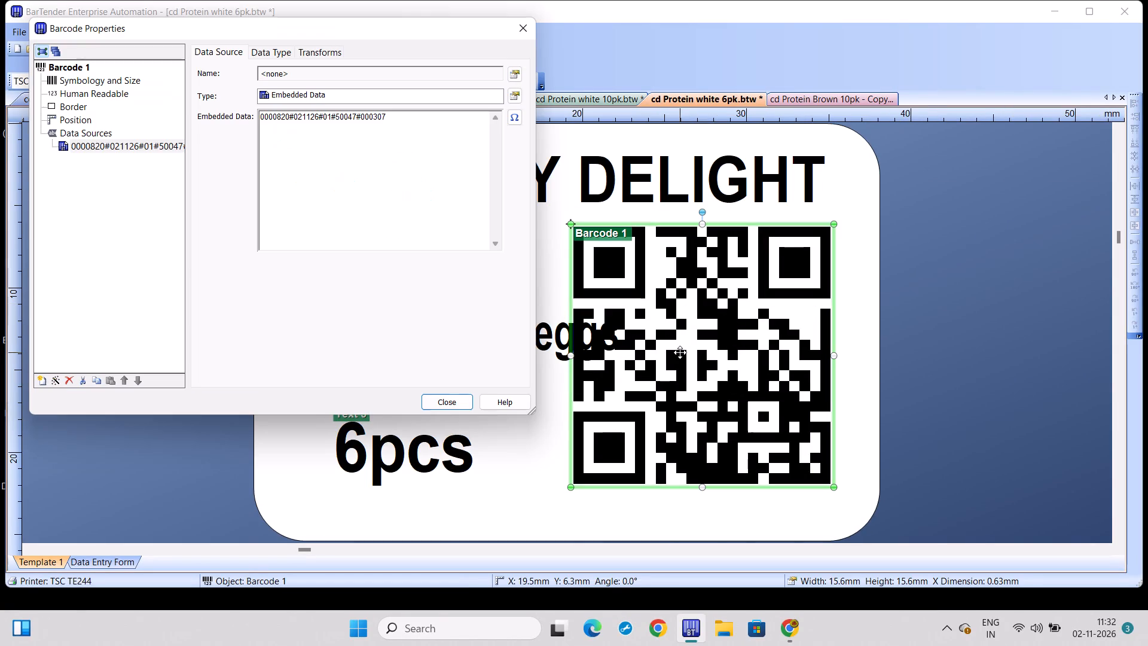
click(301, 129)
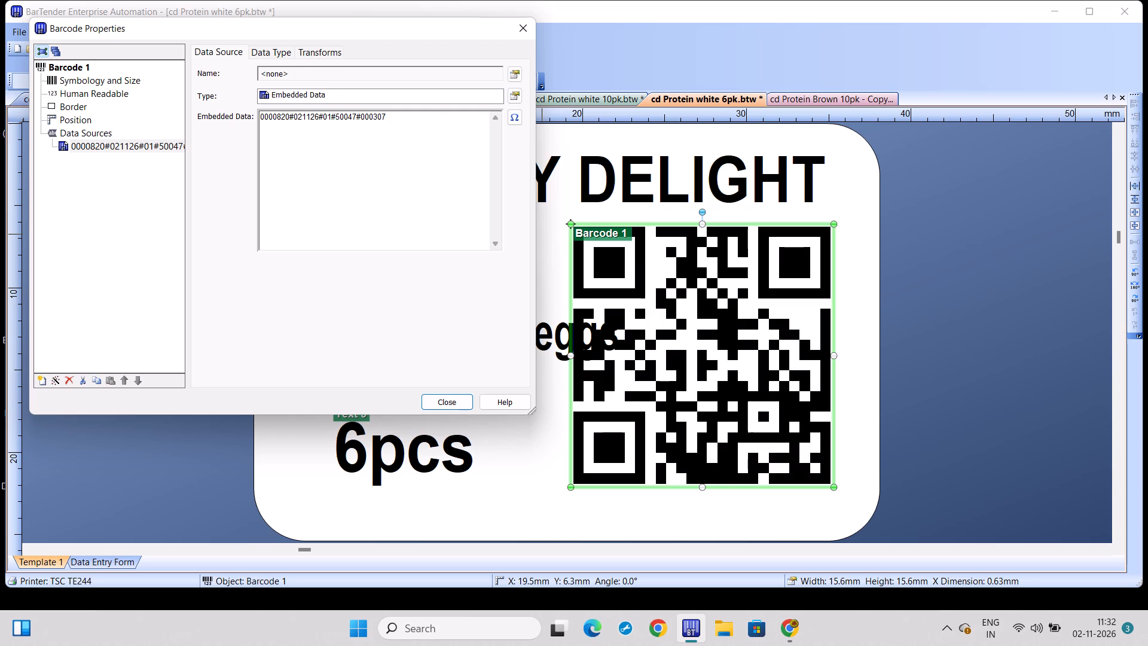
key(BackSpace)
key(3)
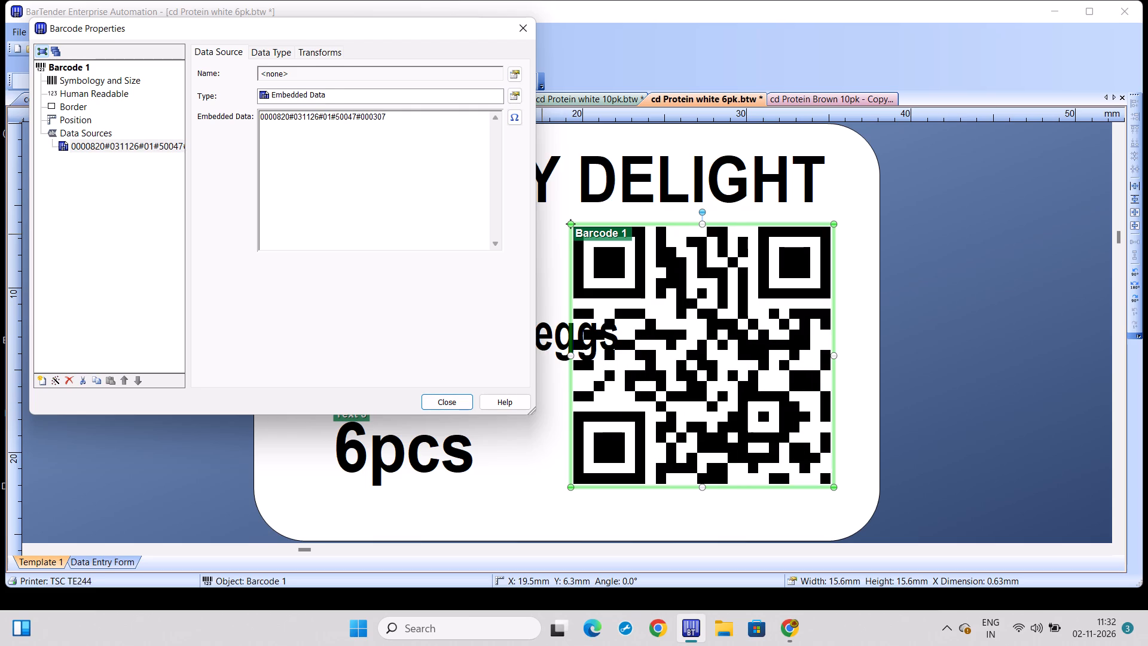
click(392, 131)
key(BackSpace)
key(BackSpace)
key(BackSpace)
text(001)
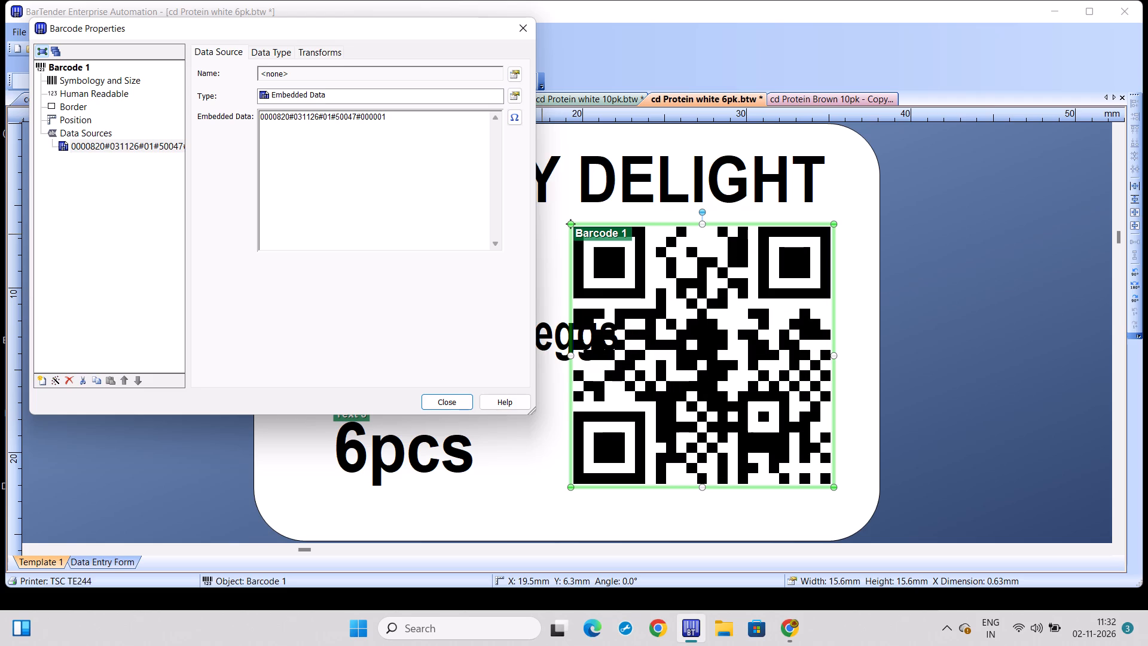
click(356, 132)
key(BackSpace)
key(BackSpace)
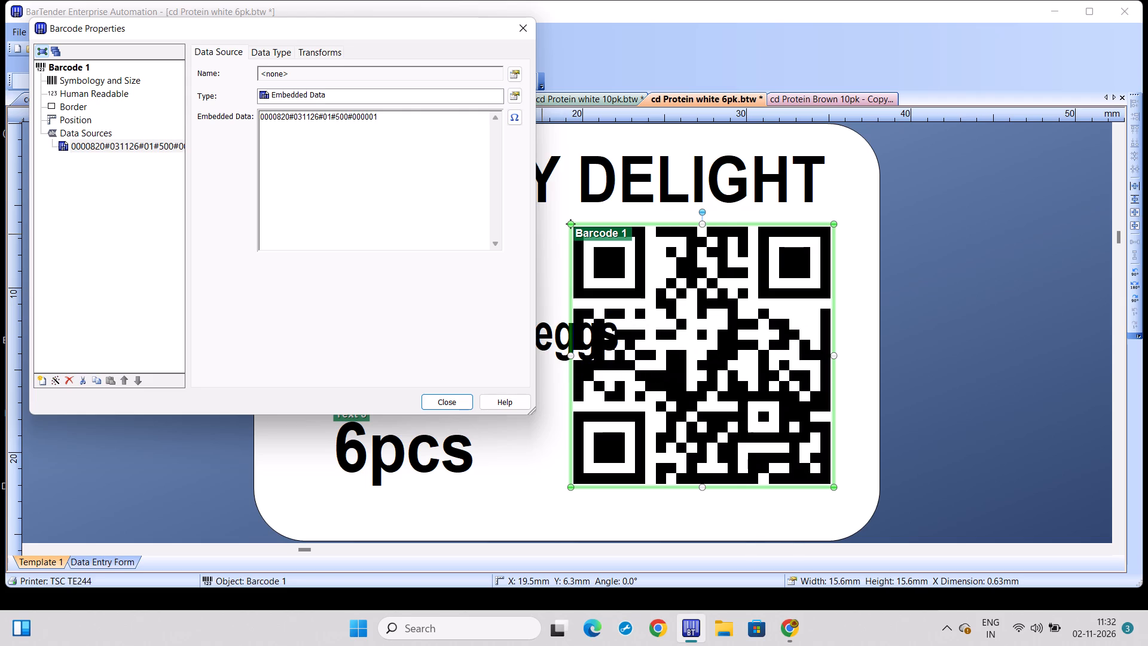
key(BackSpace)
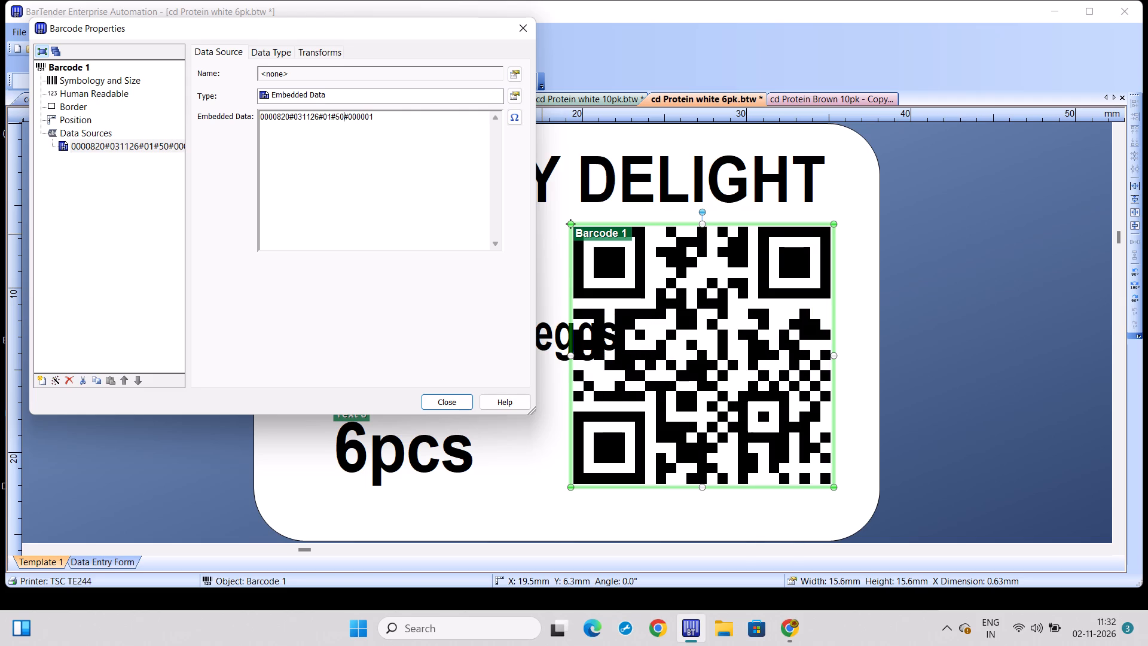
text(11)
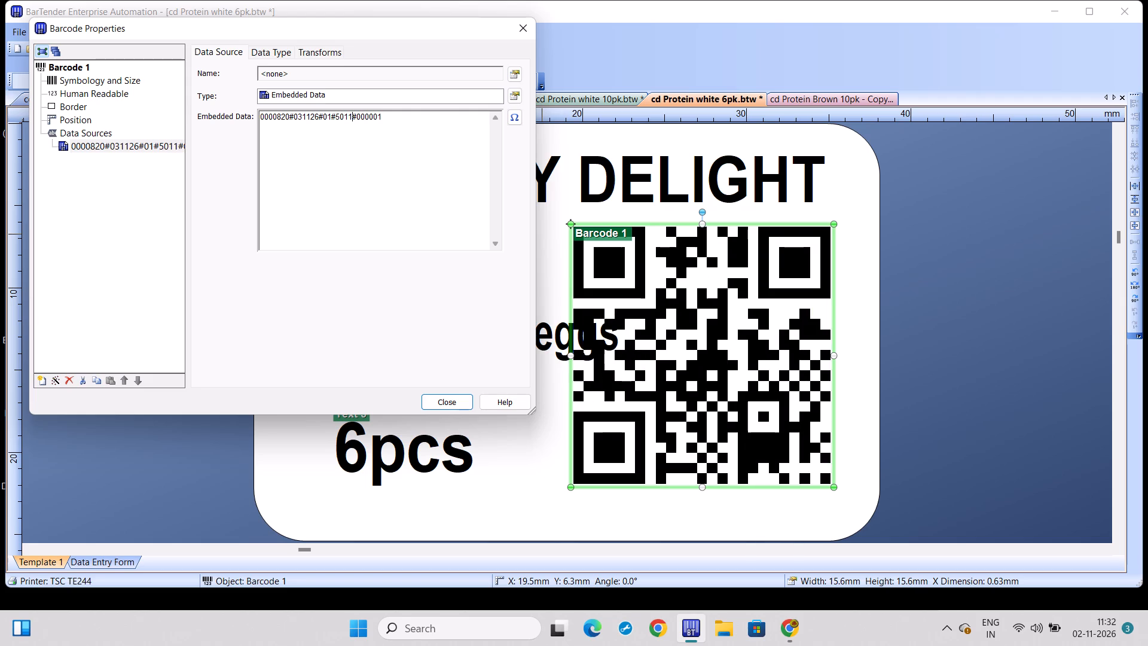
key(3)
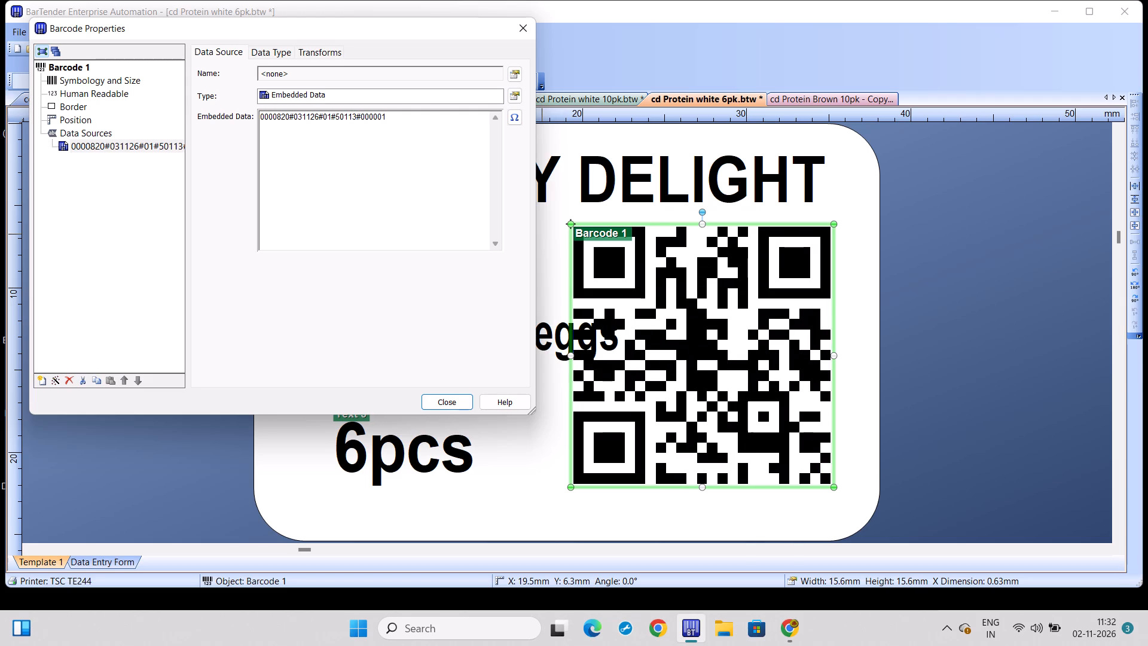
key(2)
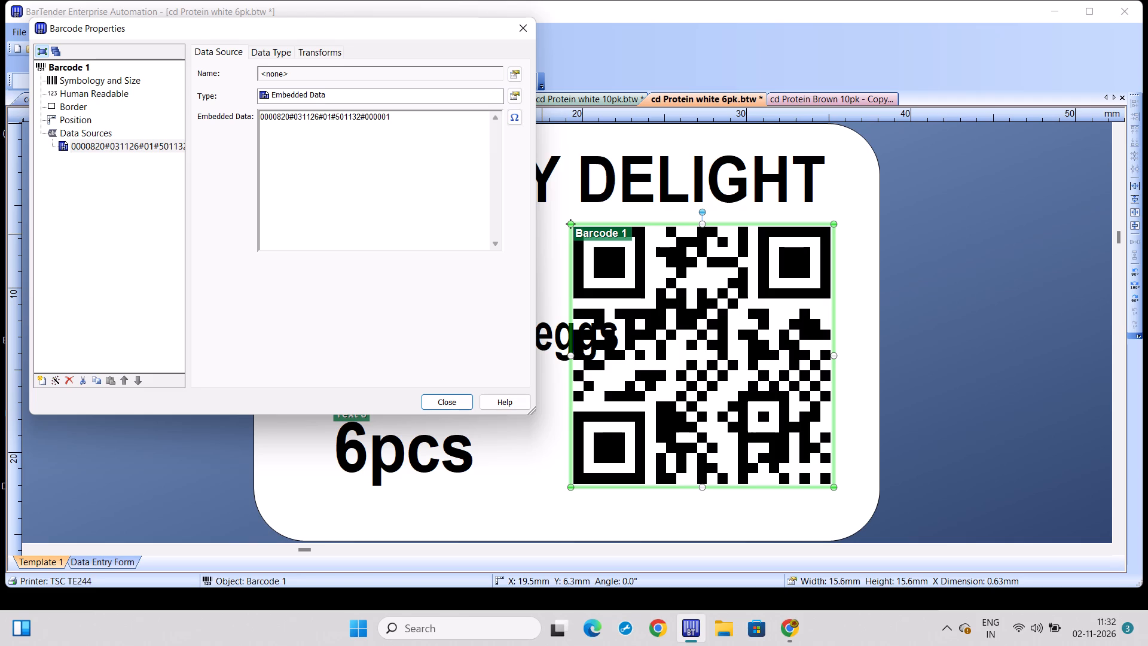
key(Return)
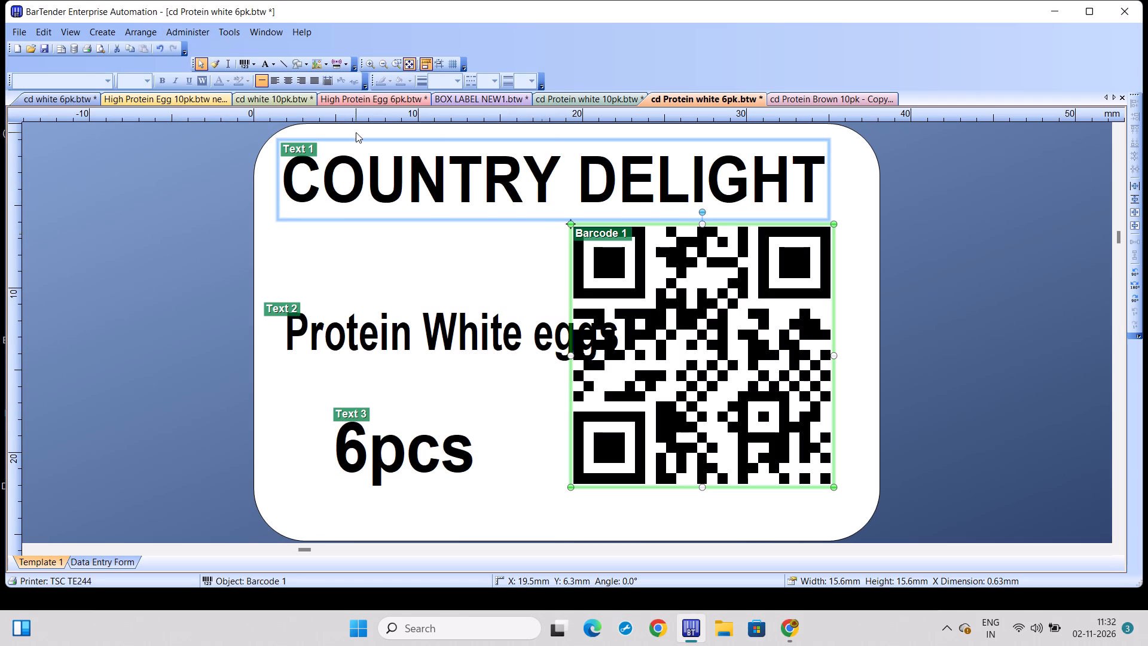
Print the cd Protein white 6pk label on the TSC TE244 with 276 serial numbers, starting at position 1.
key(ctrl+p)
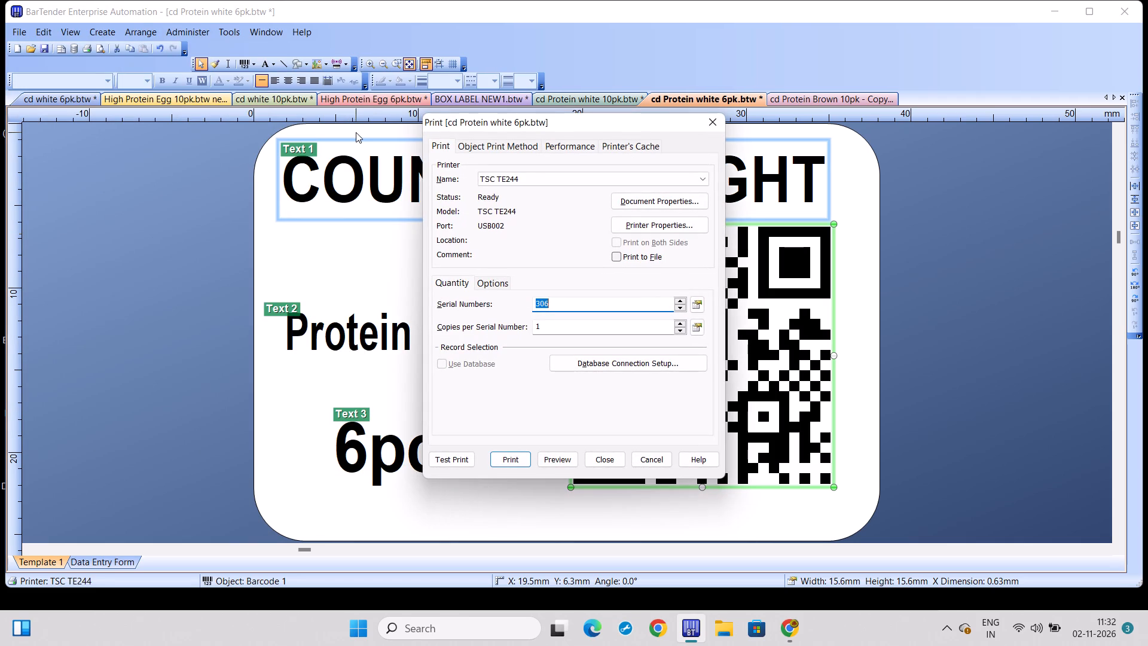
key(2)
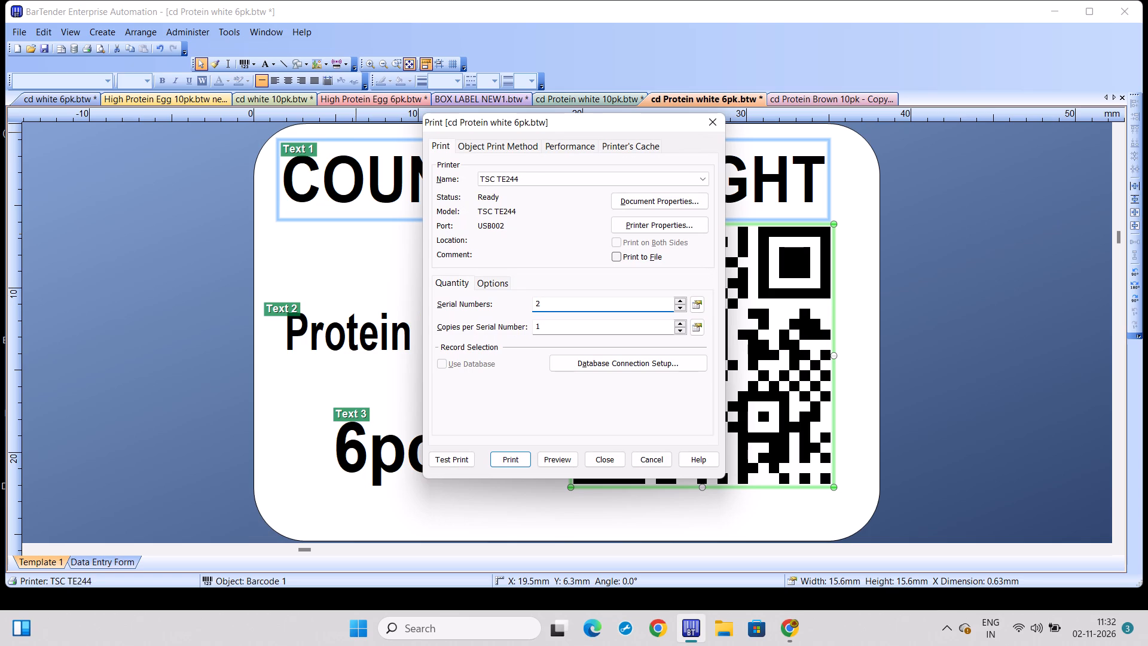
key(7)
key(6)
key(Return)
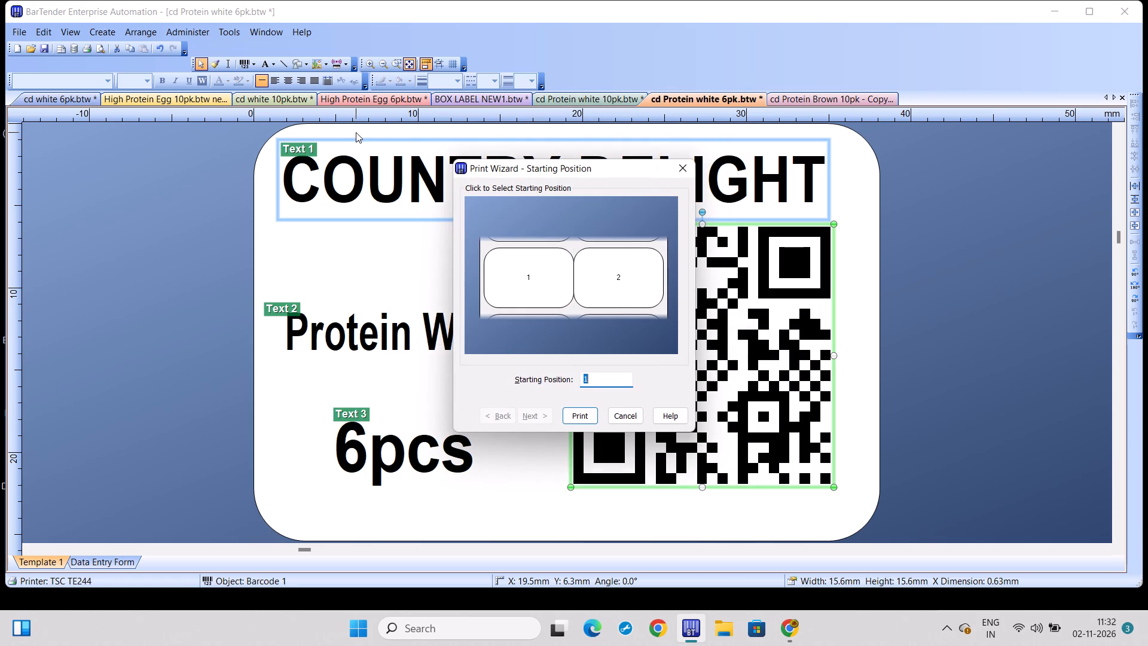
key(Return)
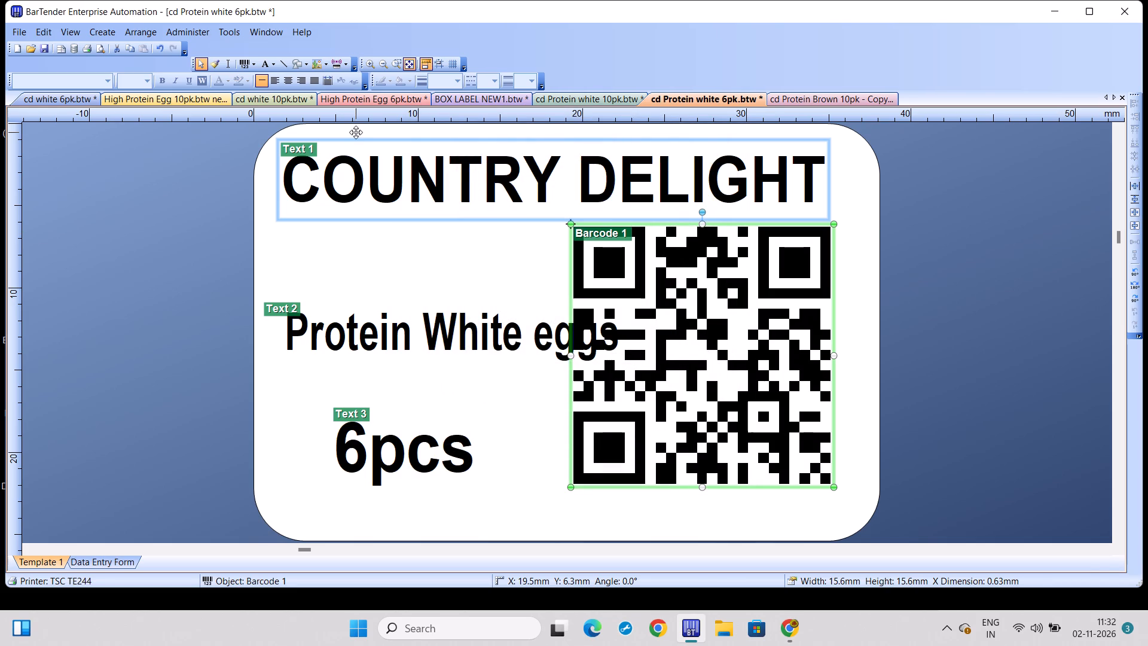
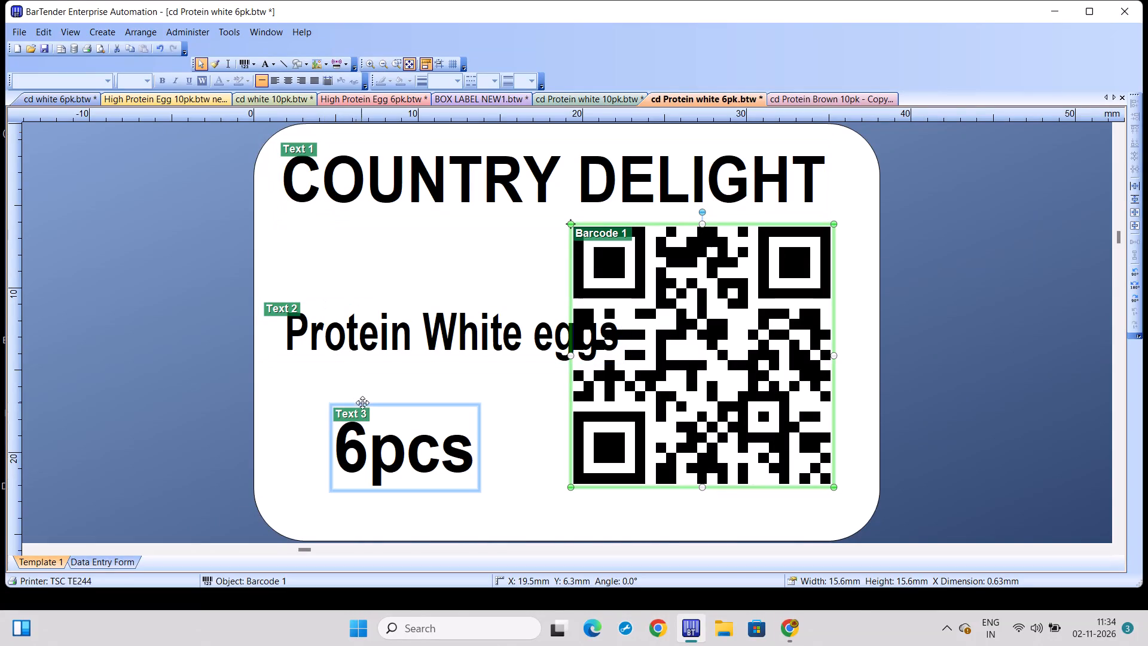
Change the pack quantity text under Protein White eggs on the cd Protein white 6pk label to 10pcs.
click(359, 455)
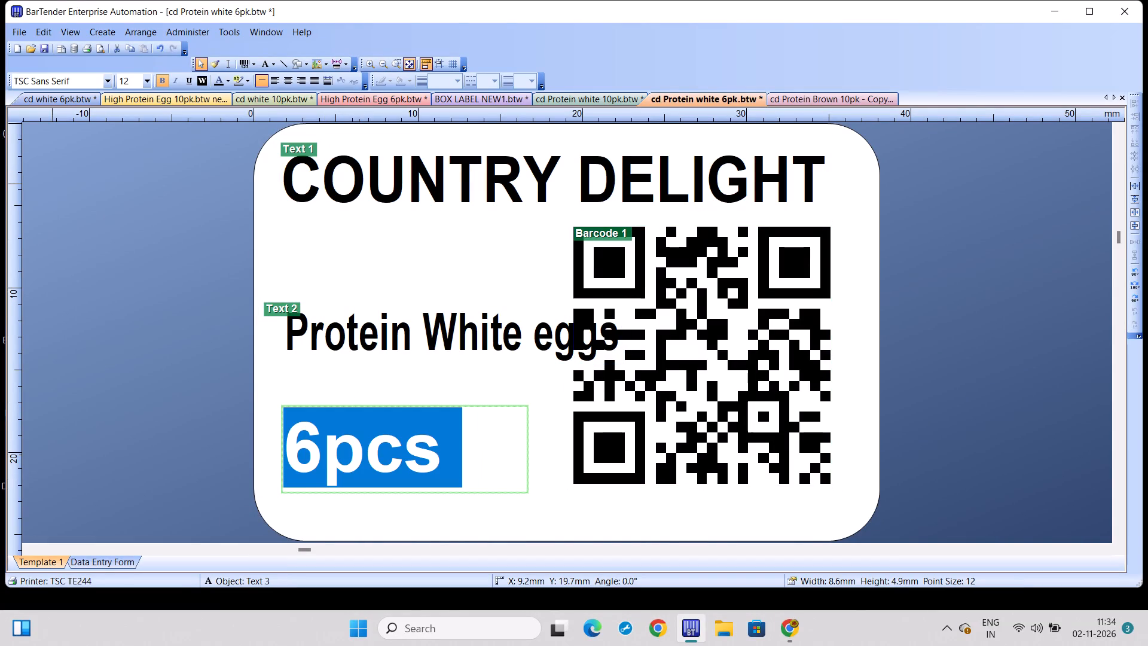
click(315, 469)
key(BackSpace)
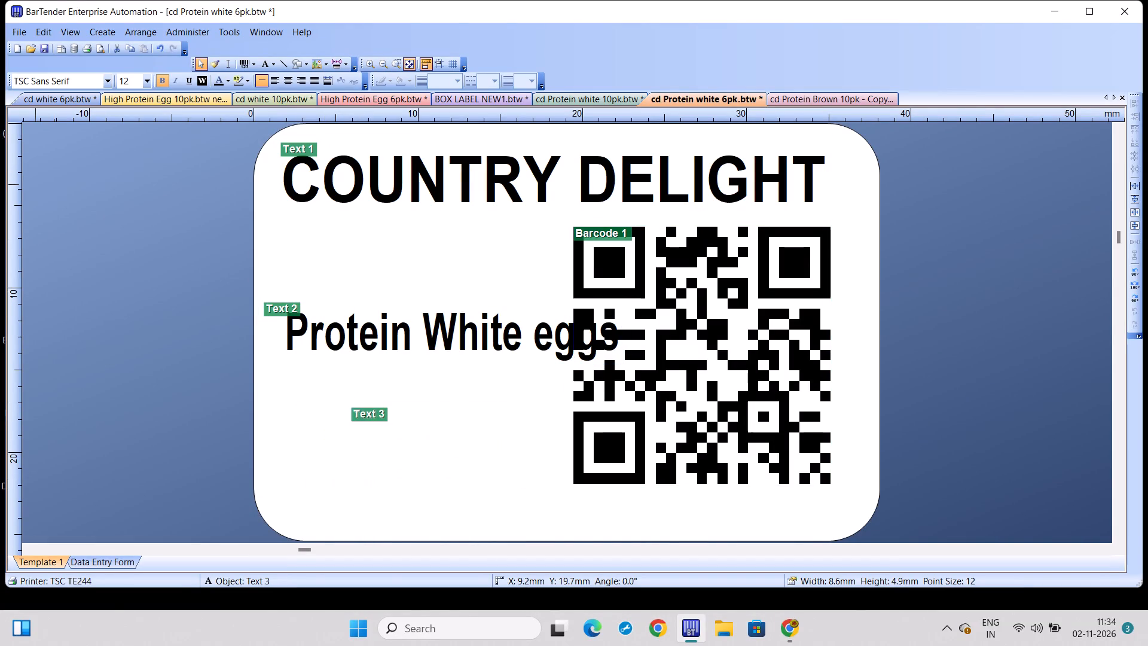
text(10)
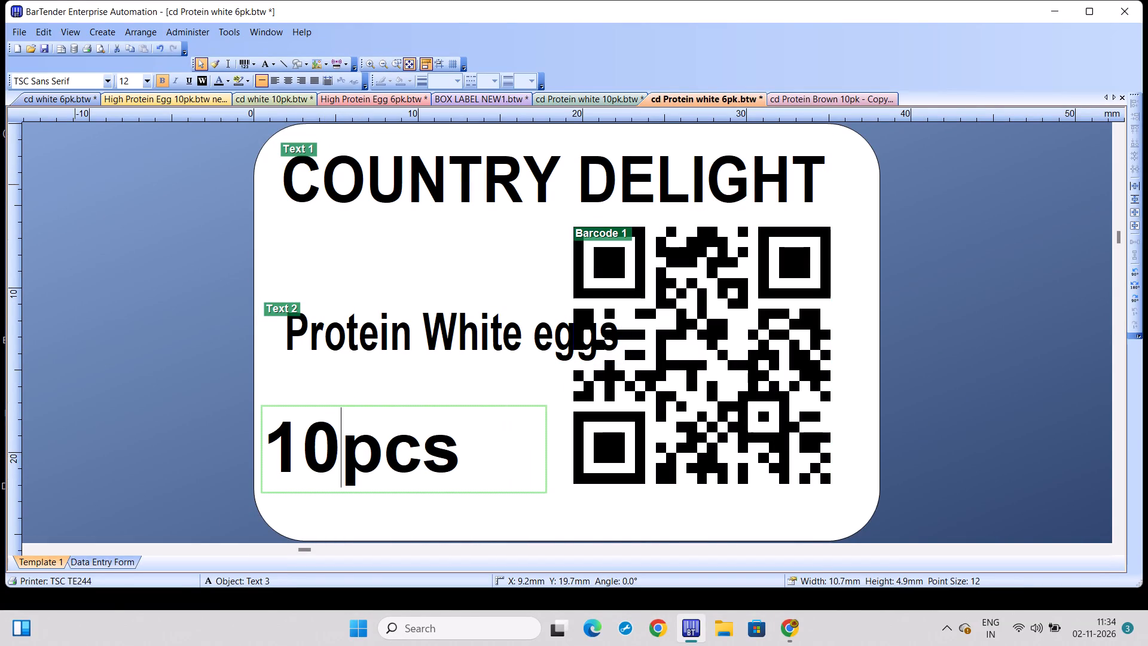
Set the QR code's embedded data on the Protein White eggs label to 0000800#031126#01#501134#000001.
click(694, 400)
double_click(694, 400)
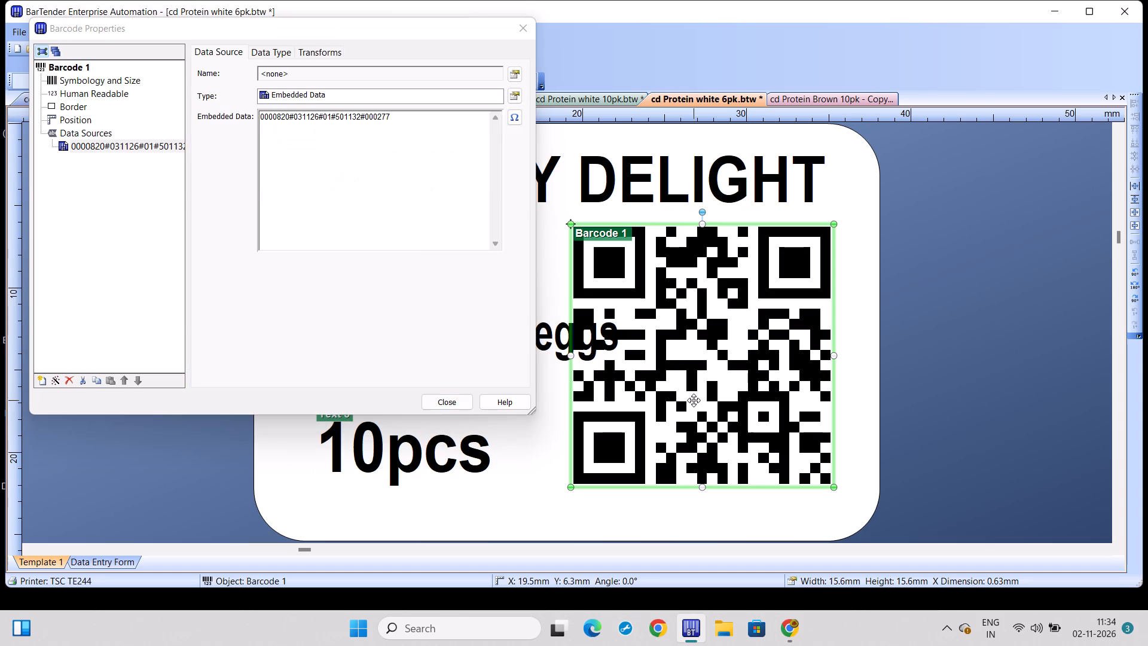
click(285, 126)
key(BackSpace)
key(0)
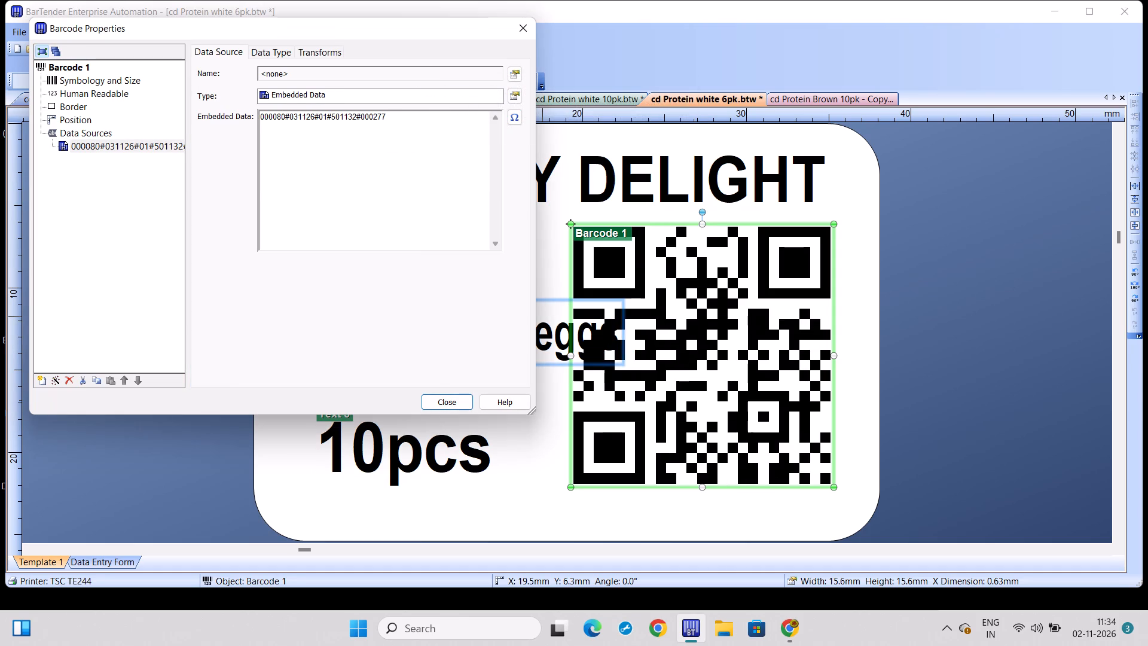
click(393, 135)
key(BackSpace)
key(BackSpace)
key(BackSpace)
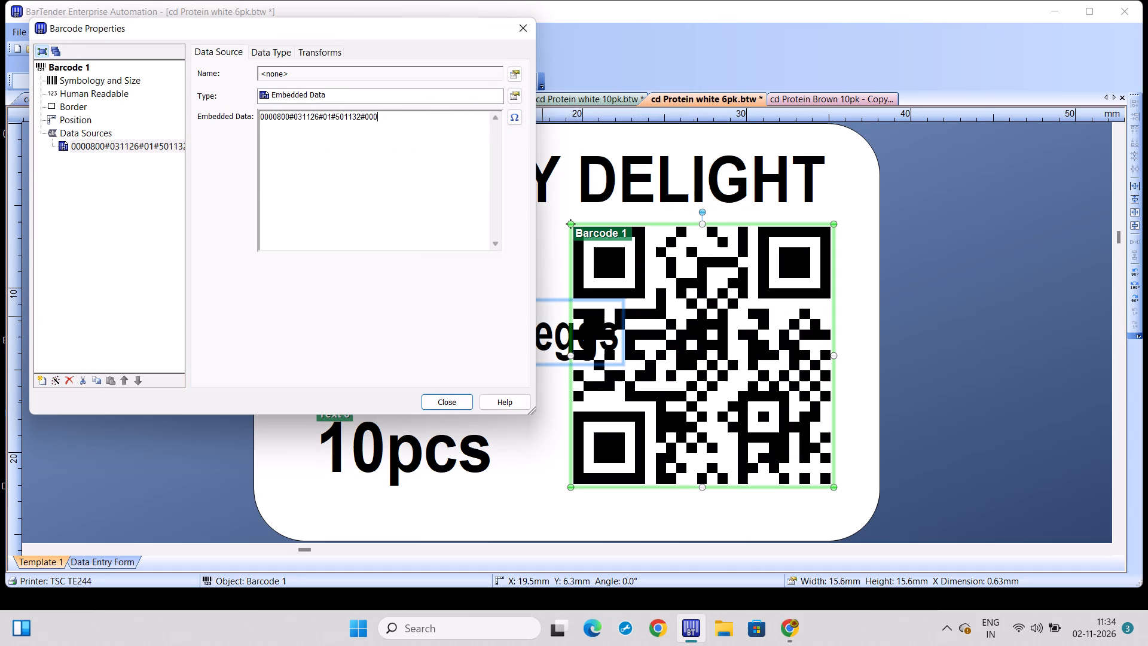
text(001)
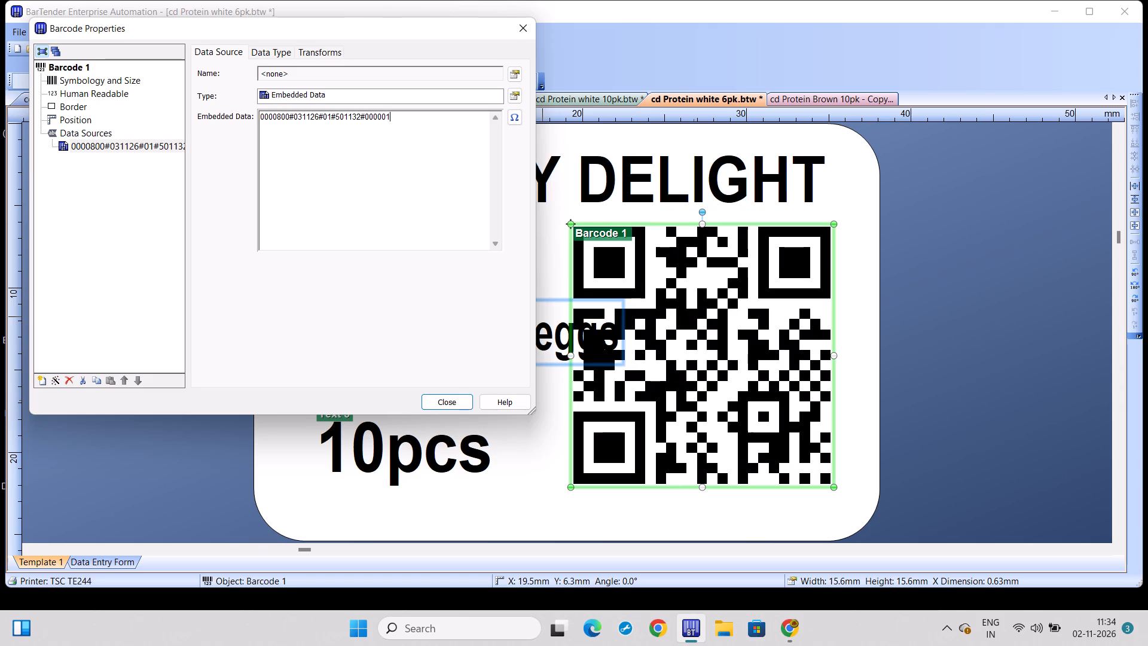
click(358, 137)
key(Right)
key(BackSpace)
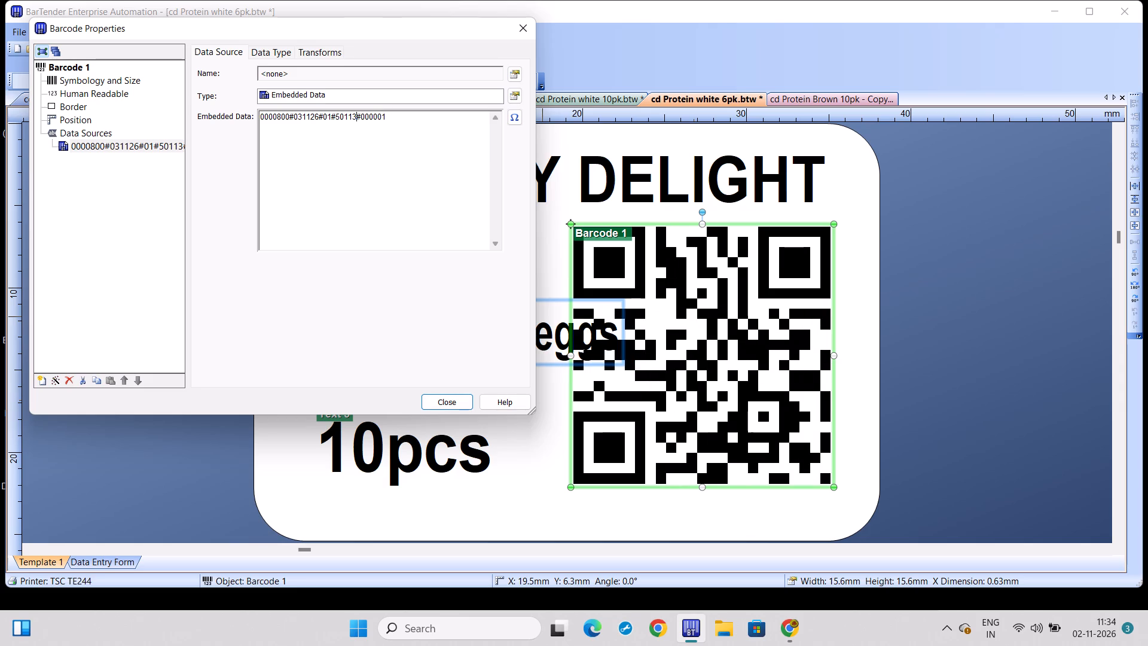
key(4)
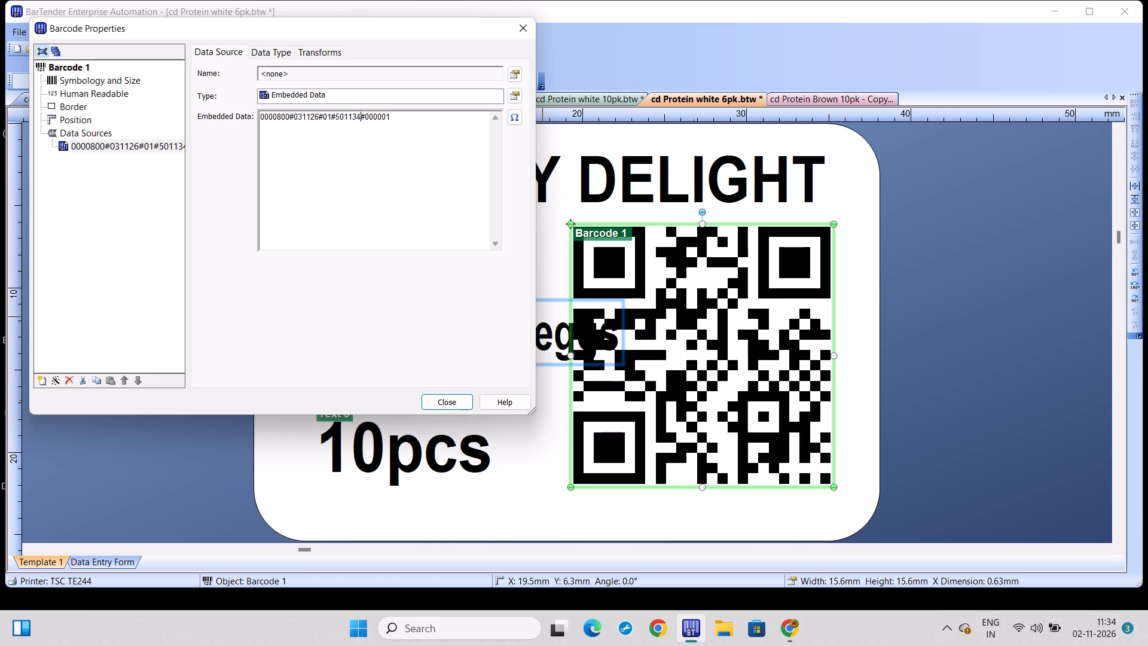
key(Return)
Print the 10pcs Protein White eggs label on the TSC TE244 with 266 serial numbers, starting at position 1.
key(ctrl+p)
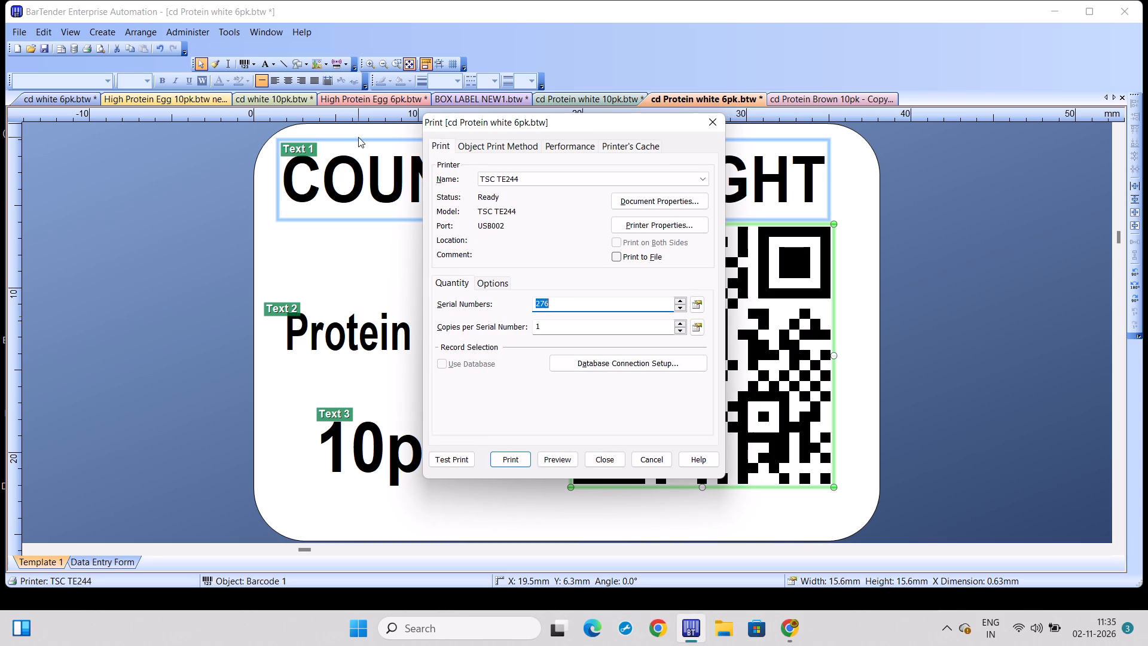
key(2)
text(66)
key(Return)
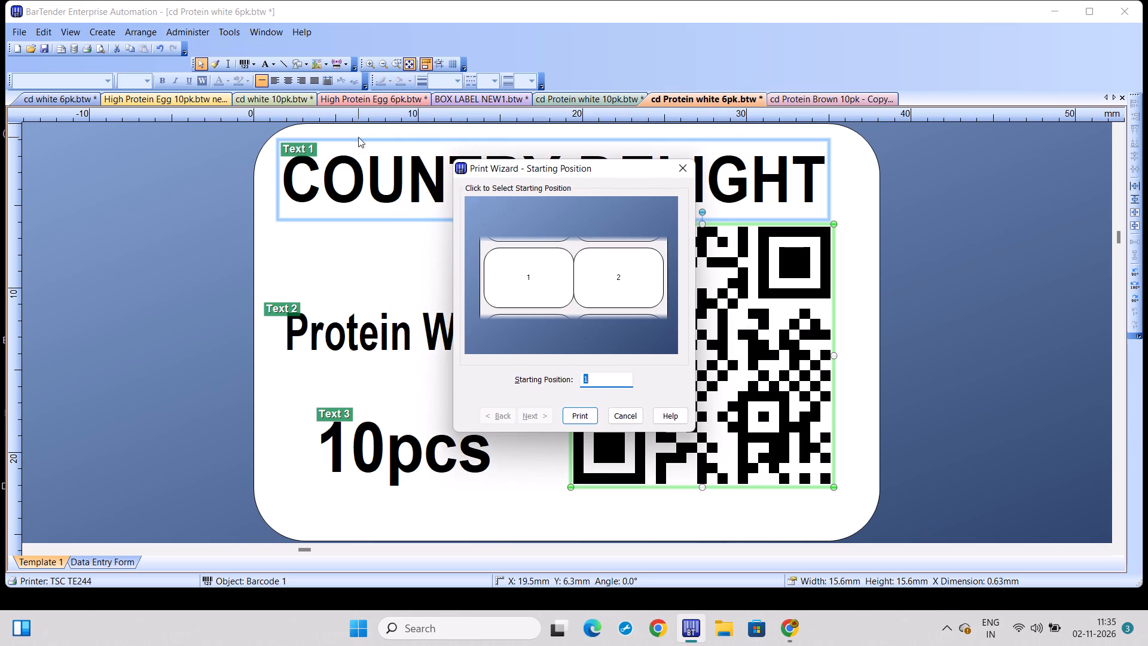
key(Return)
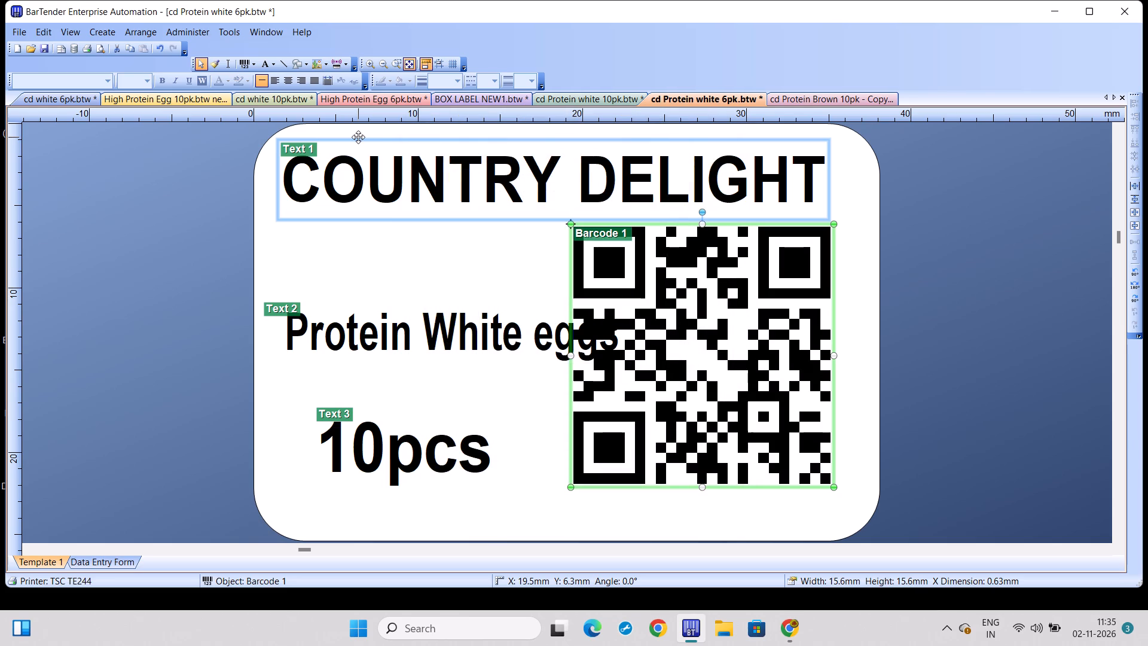
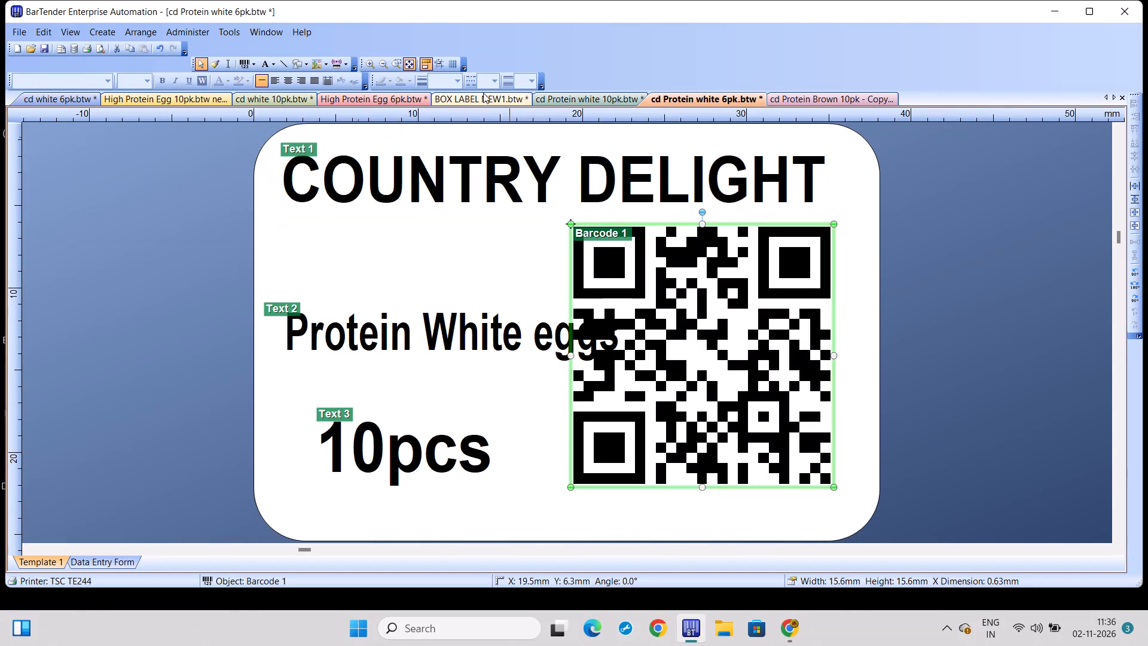
Switch to the BOX LABEL NEW1 document containing the NOICE PROTEIN box label.
click(483, 93)
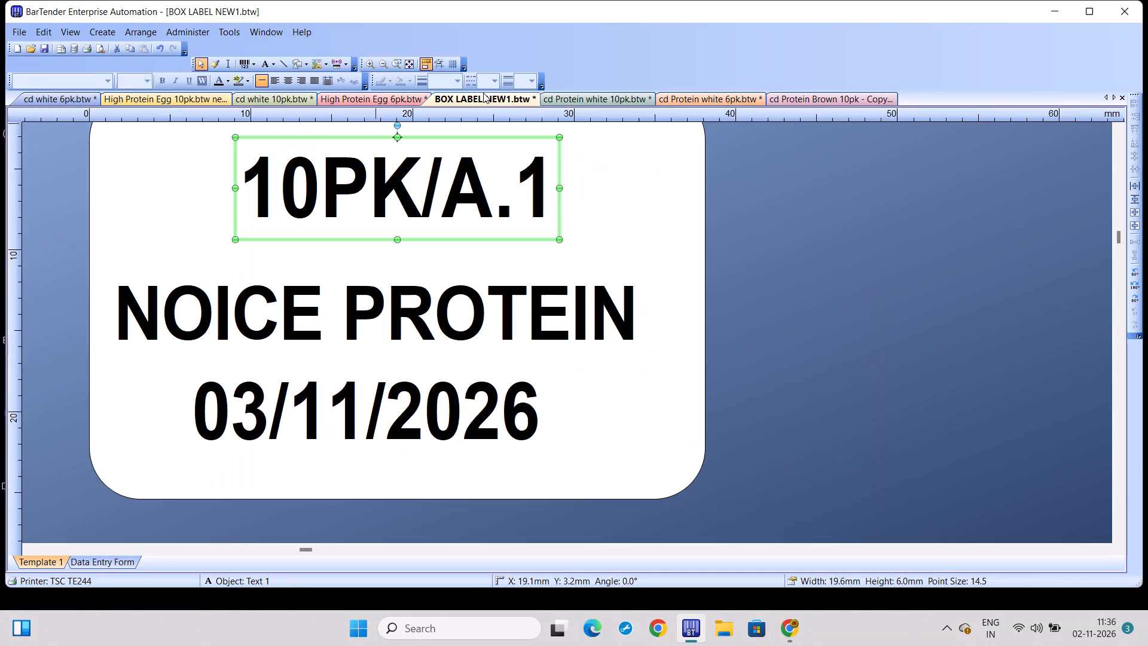
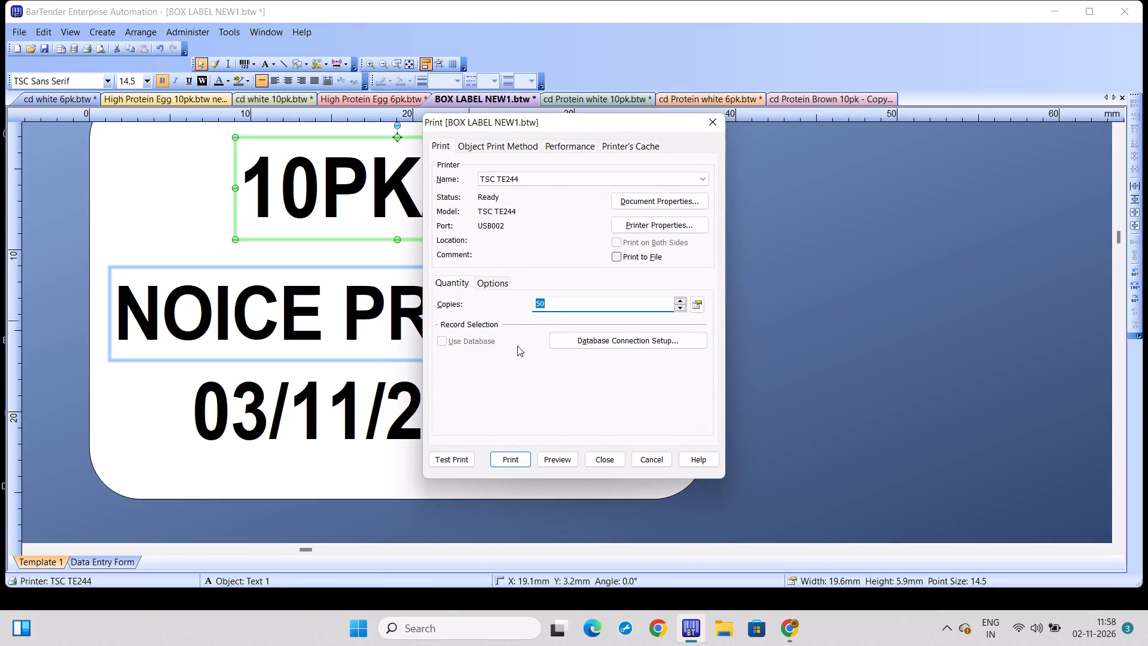
Print 50 copies of the 10PK/A.1 NOICE PROTEIN box label dated 03/11/2026 on the TSC TE244 printer.
click(557, 300)
key(BackSpace)
key(BackSpace)
key(5)
key(0)
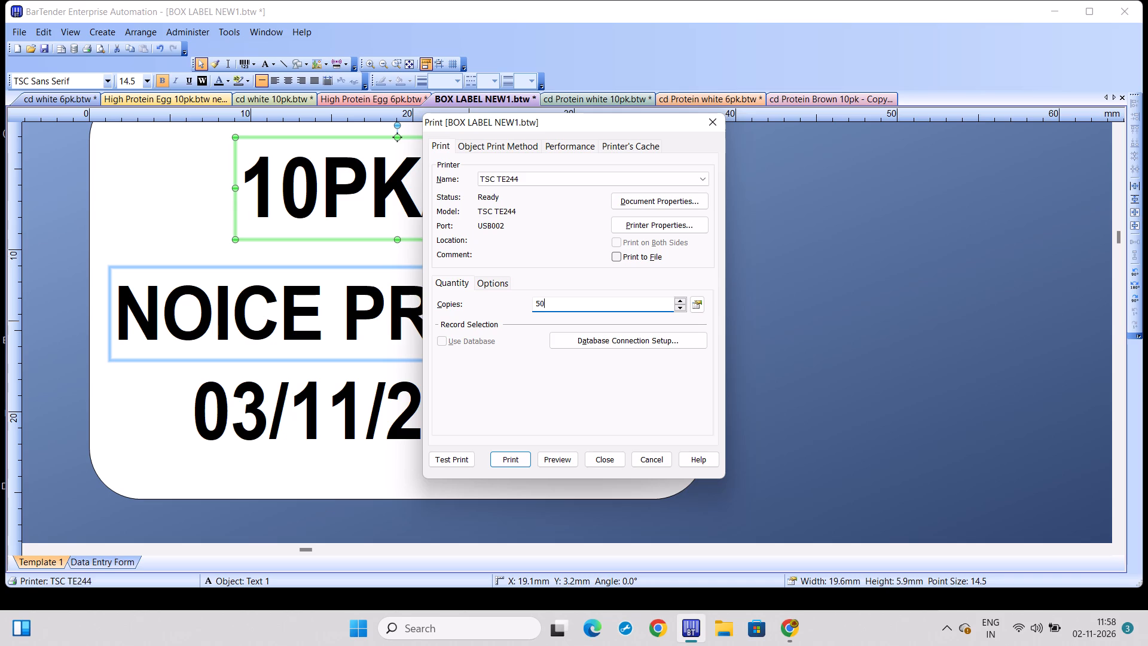
click(506, 456)
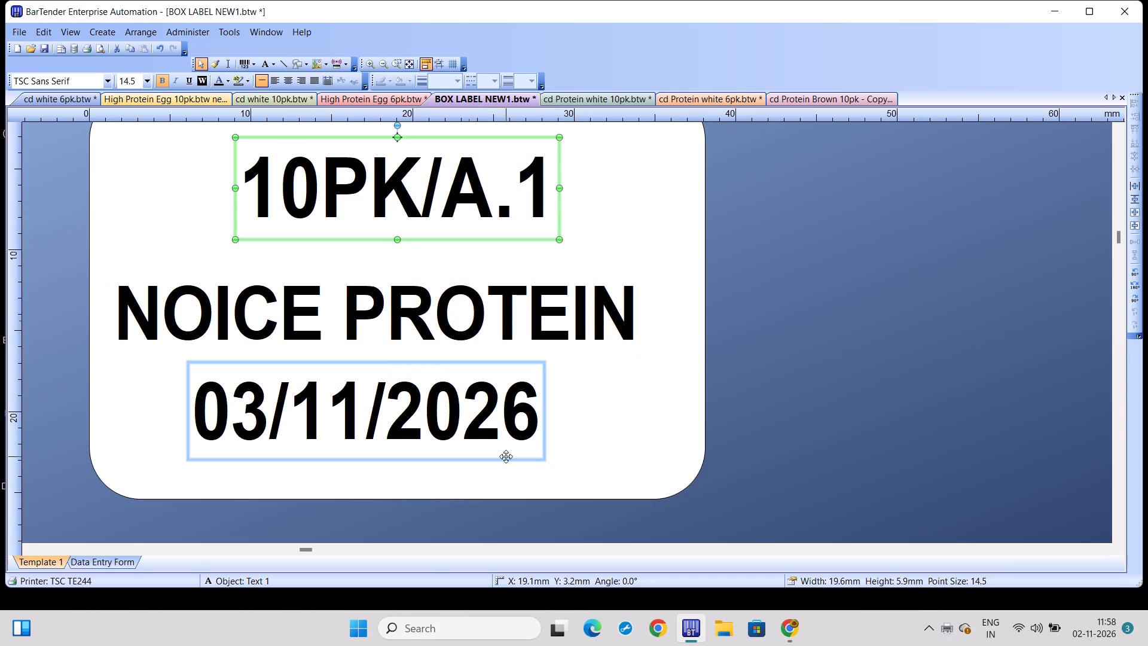
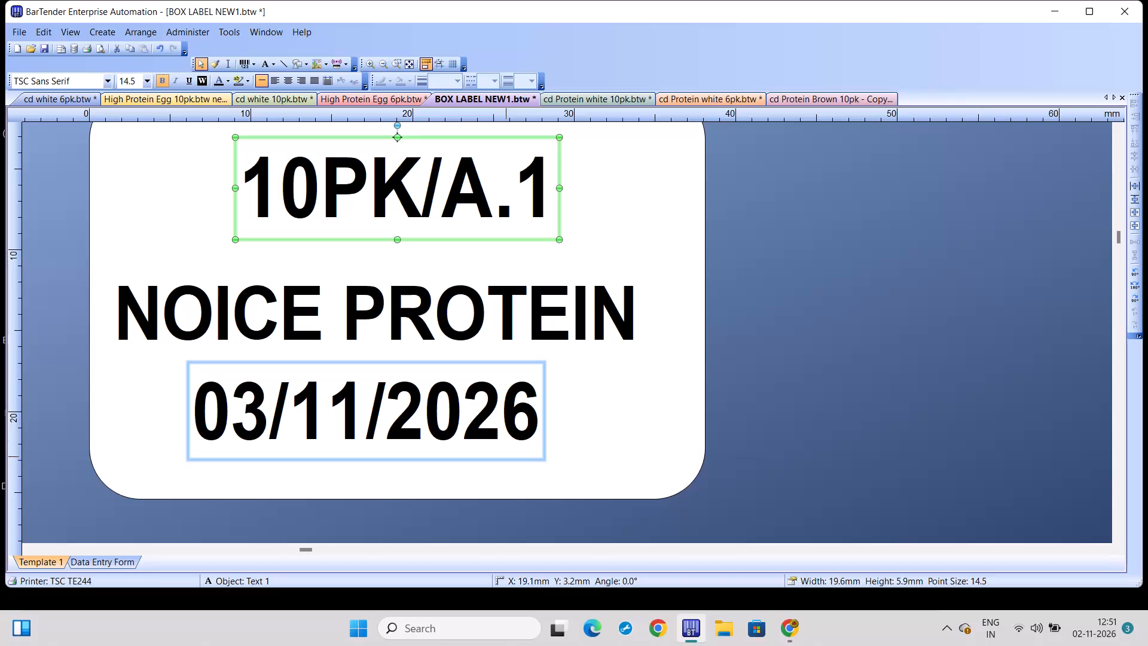
Print 100 more copies of the 10PK/A.1 NOICE PROTEIN box label dated 03/11/2026 on the TSC TE244 printer.
key(ctrl+p)
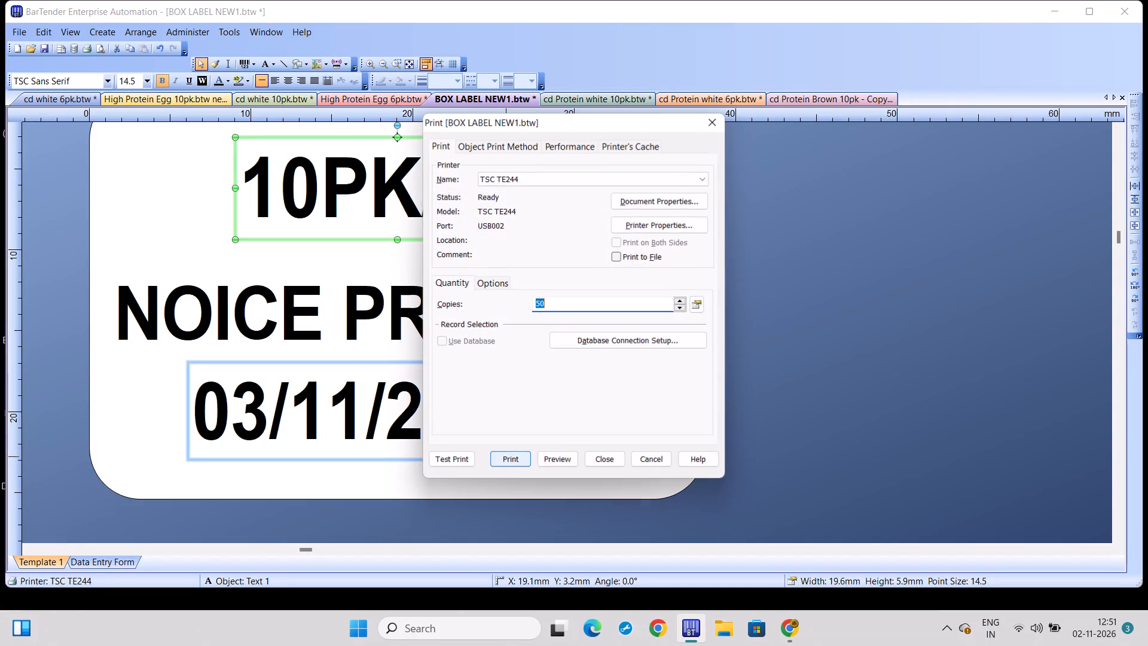
text(100)
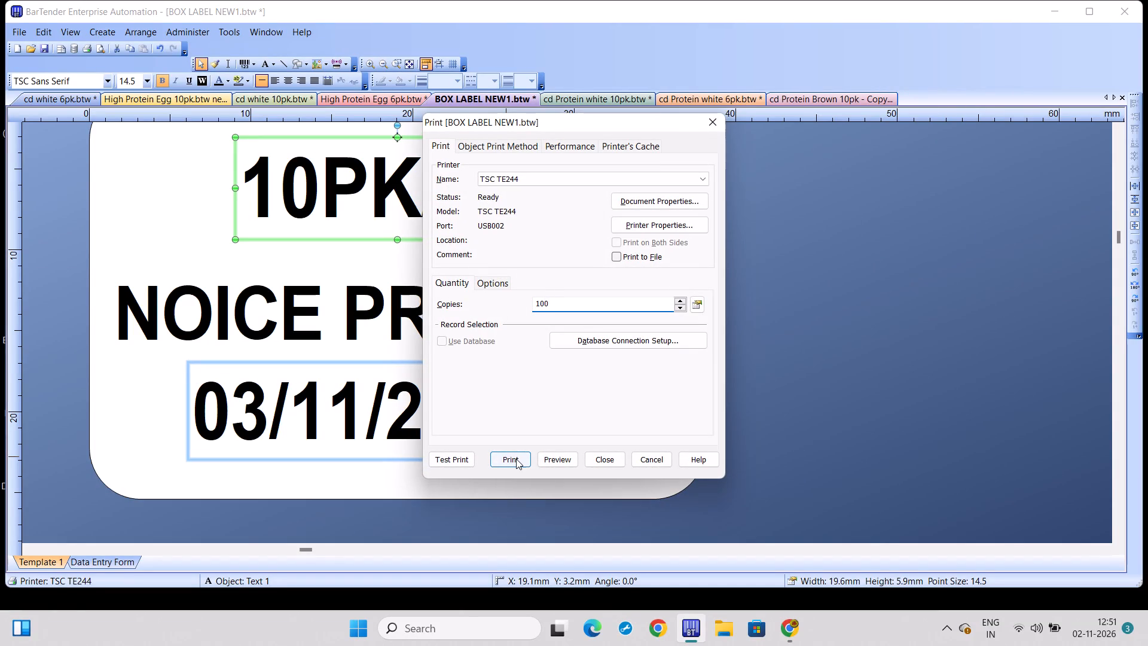
click(516, 458)
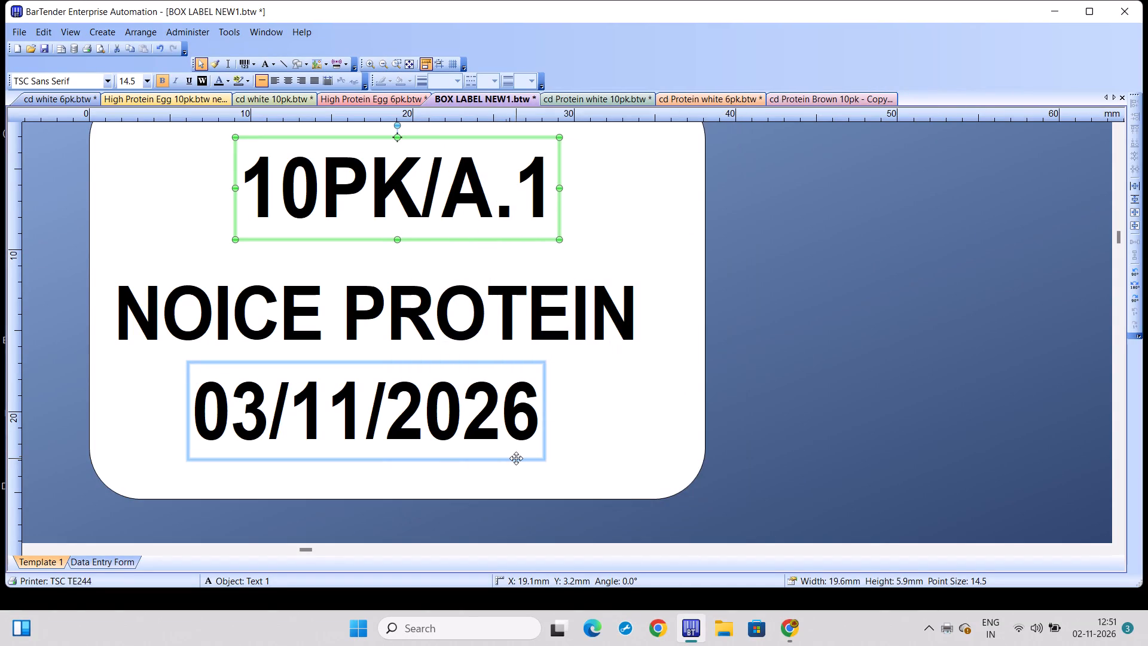